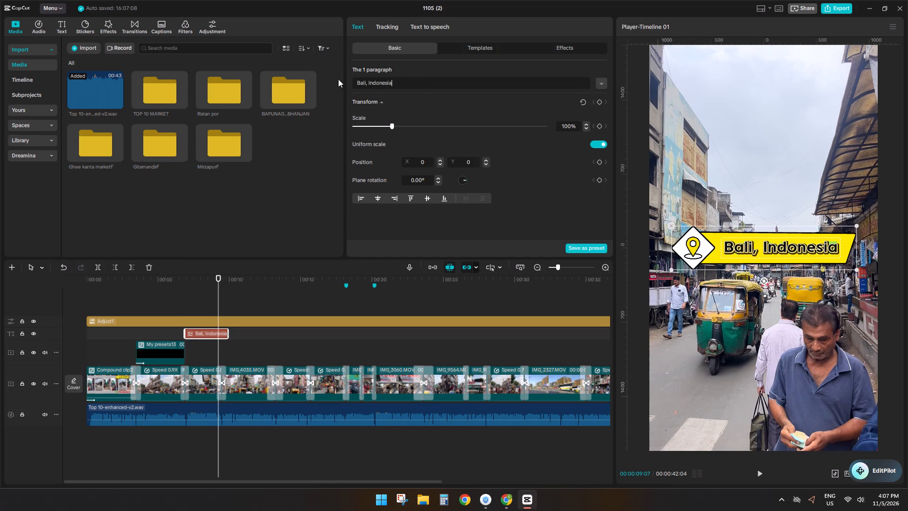
drag(338, 79, 325, 78)
key(ctrl+v)
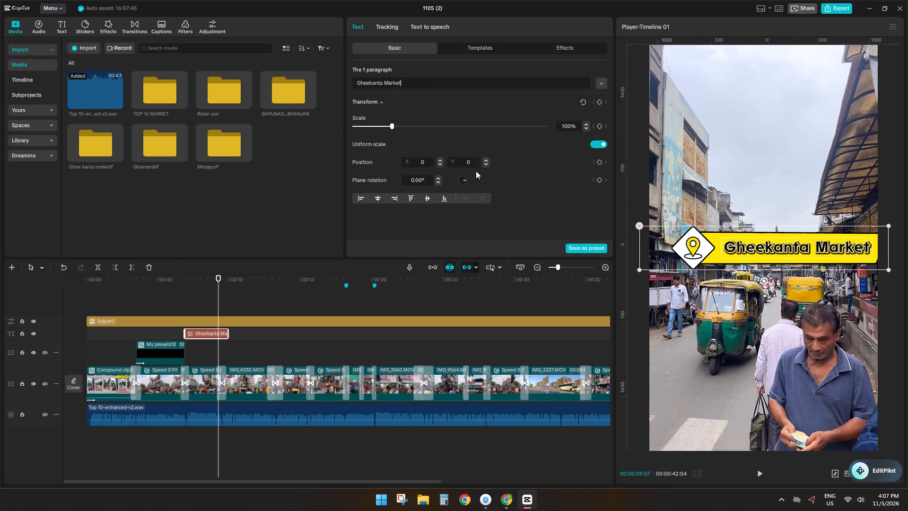
Format the Gheekanta Market title text as uppercase and bold.
click(599, 82)
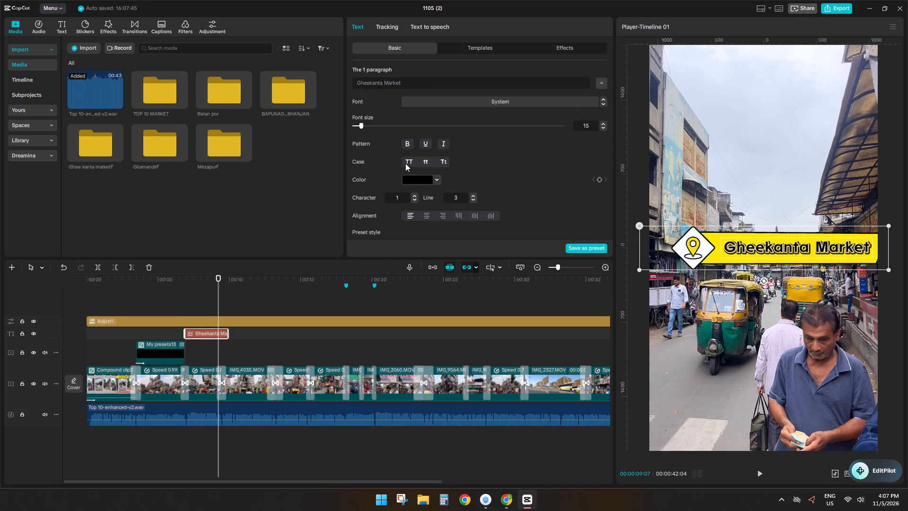
click(406, 164)
click(406, 148)
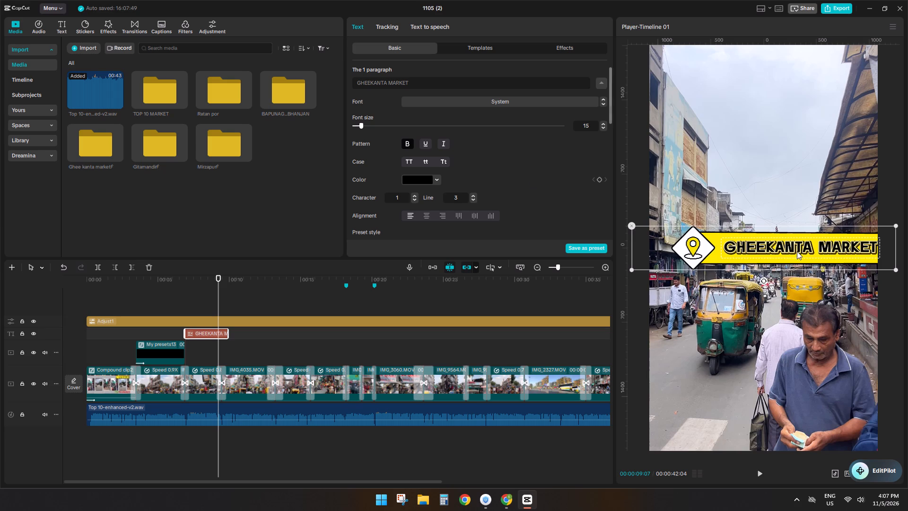
Move the Gheekanta Market title up near the top edge of the video frame, fully inside its width.
drag(797, 251, 778, 141)
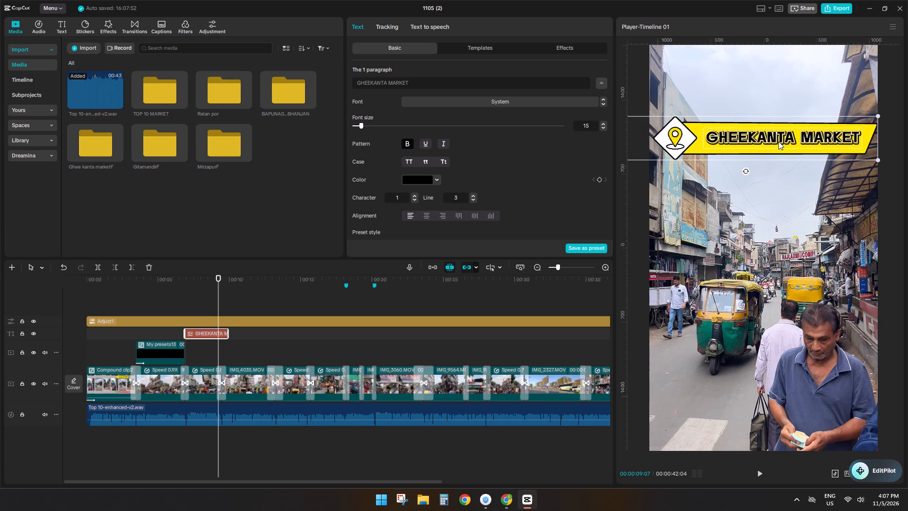
drag(778, 141, 776, 88)
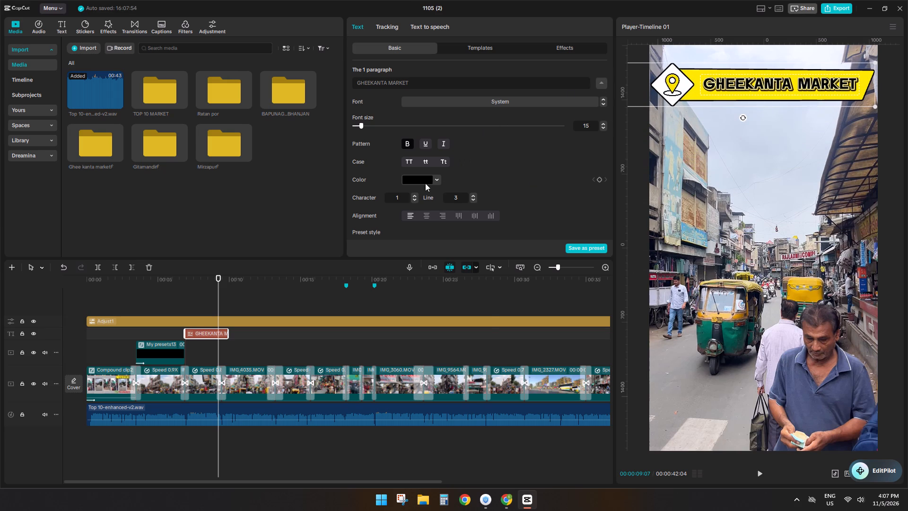
Clear the preset style of the Gheekanta Market title text by choosing the no-style option.
click(425, 183)
click(400, 179)
scroll(400, 179, down, 1)
click(390, 208)
click(366, 211)
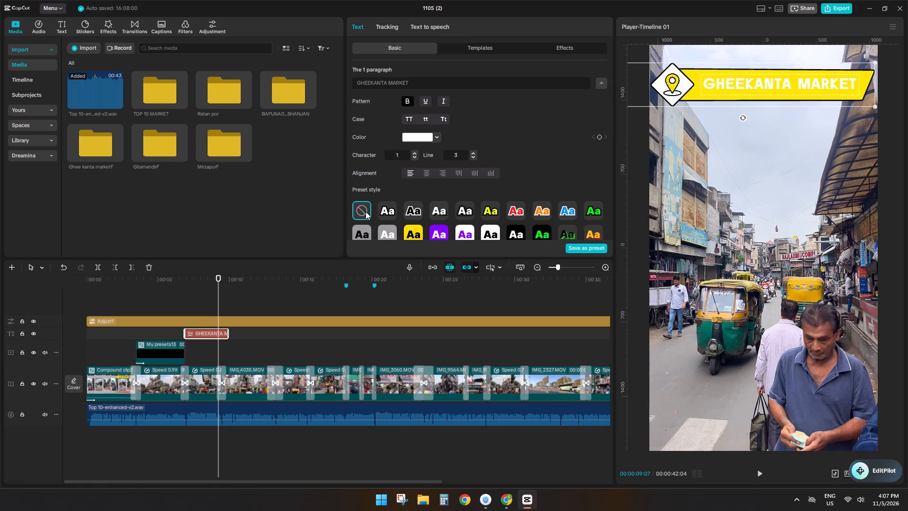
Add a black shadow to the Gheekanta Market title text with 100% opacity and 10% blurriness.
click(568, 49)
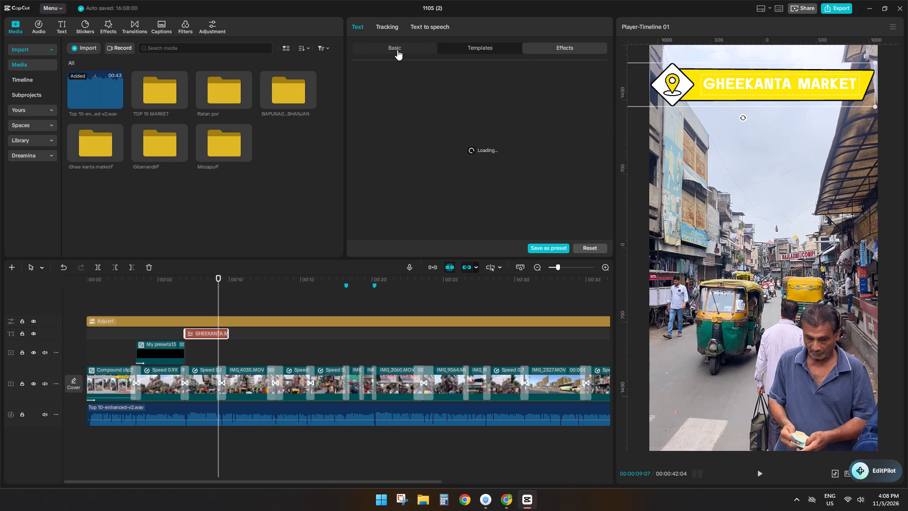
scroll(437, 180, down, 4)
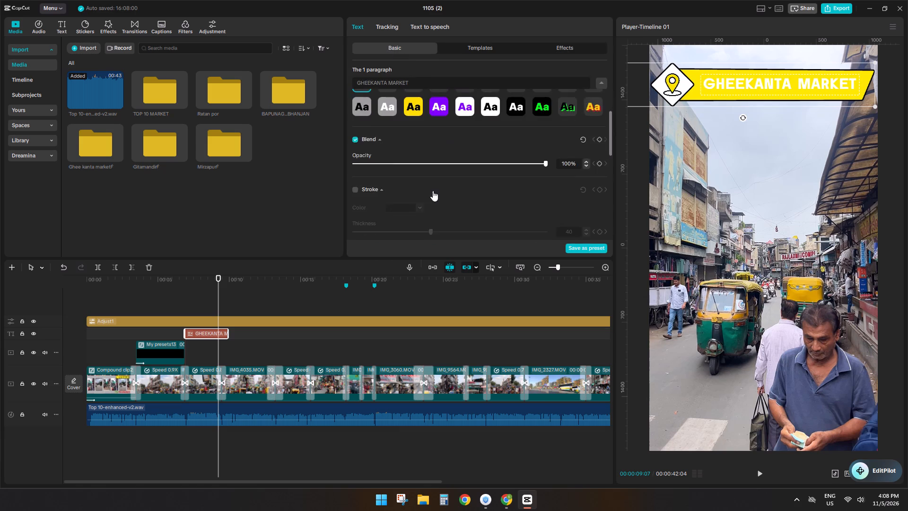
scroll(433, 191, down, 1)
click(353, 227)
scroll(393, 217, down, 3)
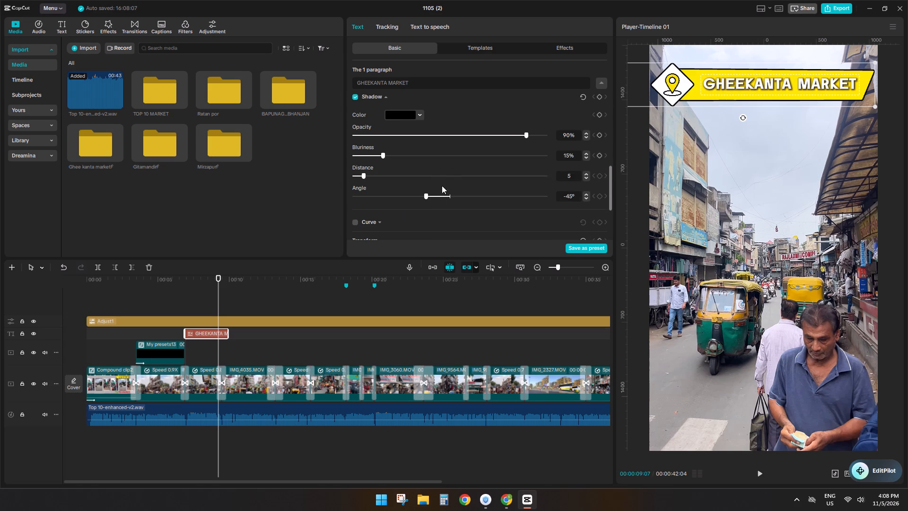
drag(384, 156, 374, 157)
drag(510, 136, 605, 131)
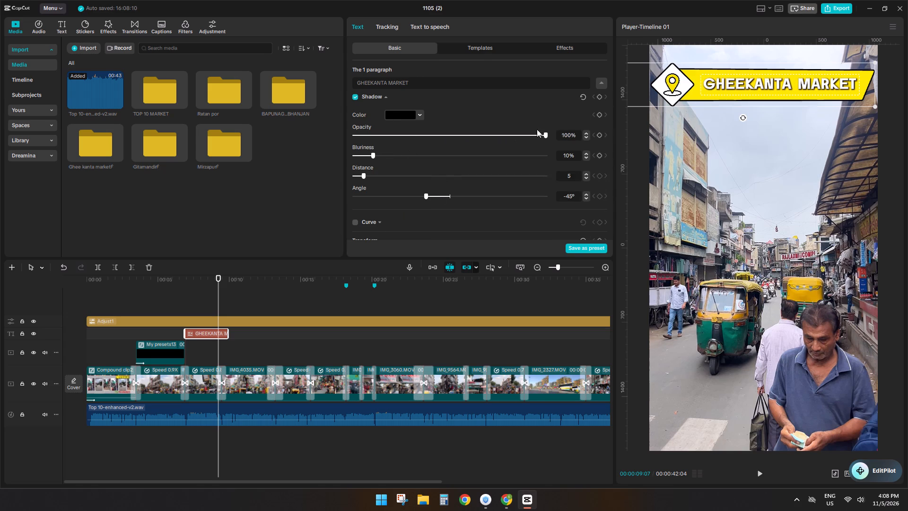
Change the Gheekanta Market title font to Haettenschweiler from the favourite fonts.
scroll(428, 161, up, 7)
scroll(458, 157, down, 2)
scroll(458, 157, up, 5)
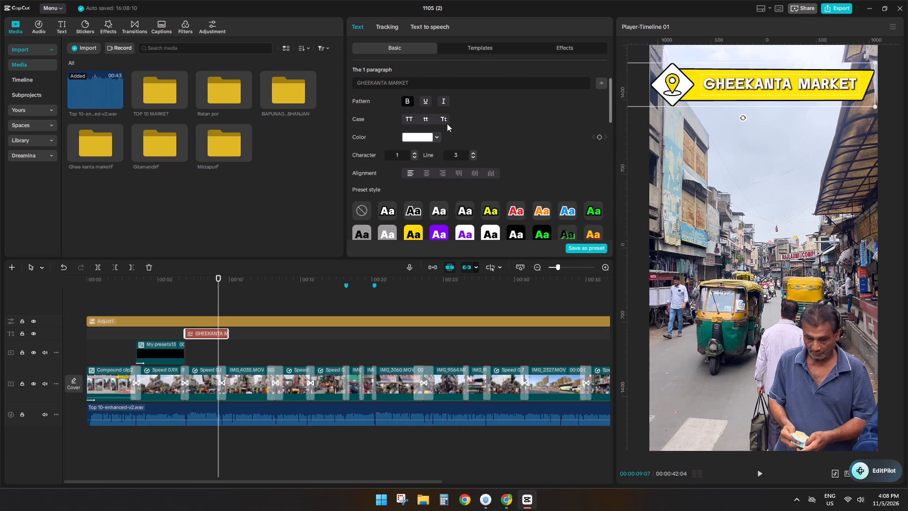
click(449, 101)
scroll(457, 163, up, 3)
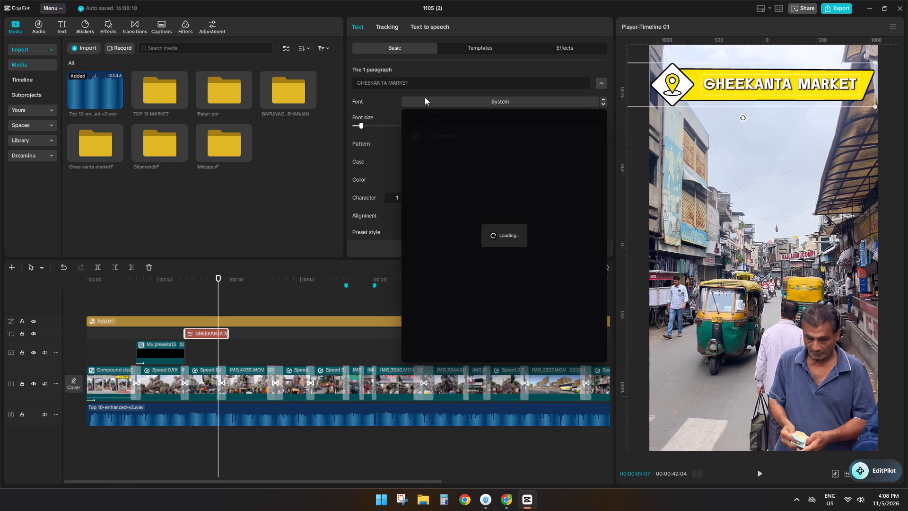
click(412, 93)
click(448, 102)
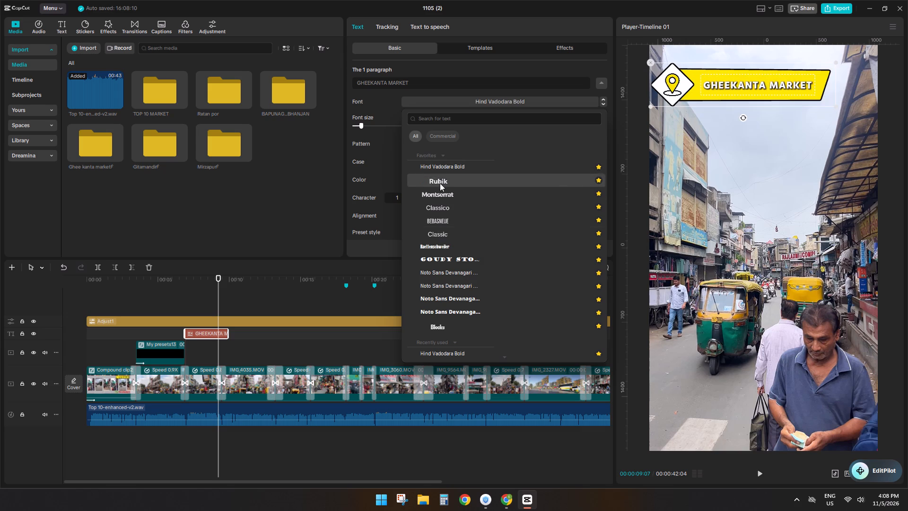
click(438, 248)
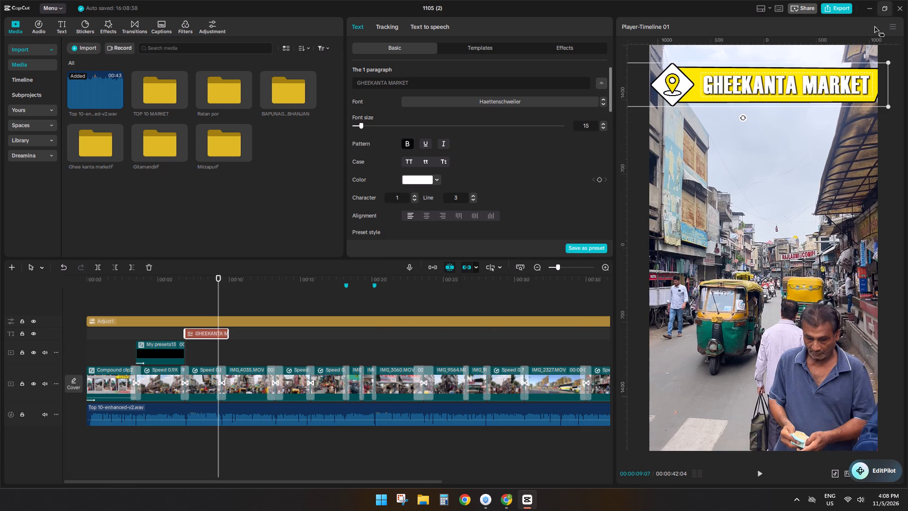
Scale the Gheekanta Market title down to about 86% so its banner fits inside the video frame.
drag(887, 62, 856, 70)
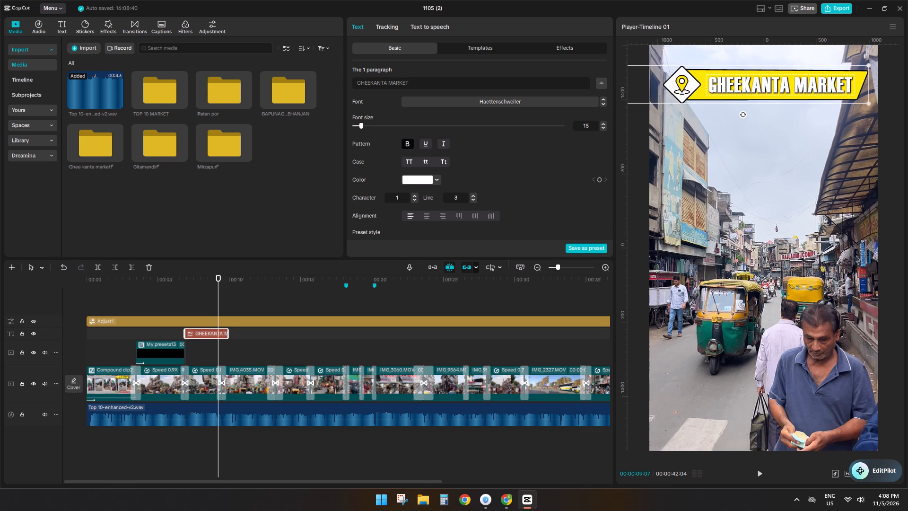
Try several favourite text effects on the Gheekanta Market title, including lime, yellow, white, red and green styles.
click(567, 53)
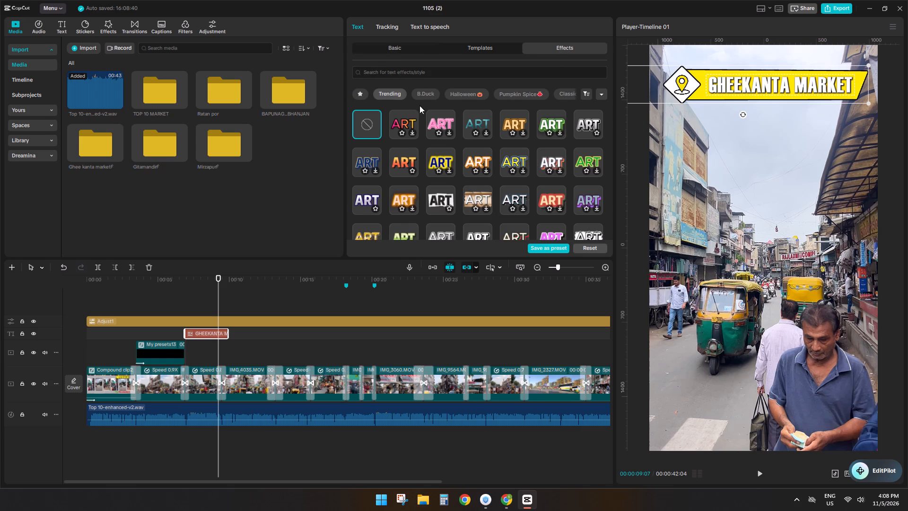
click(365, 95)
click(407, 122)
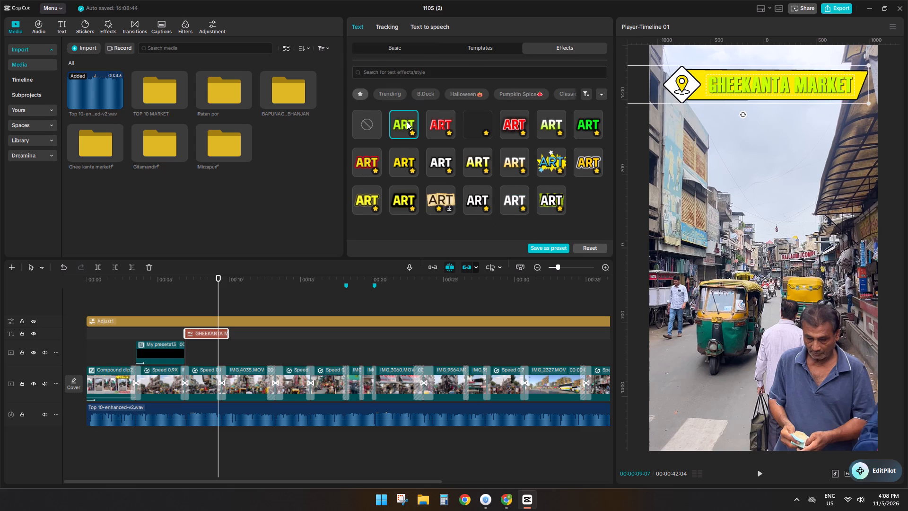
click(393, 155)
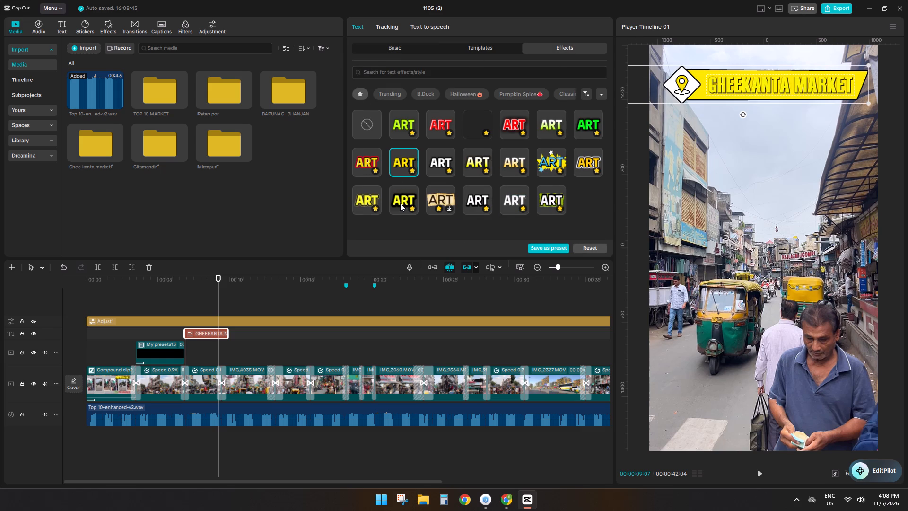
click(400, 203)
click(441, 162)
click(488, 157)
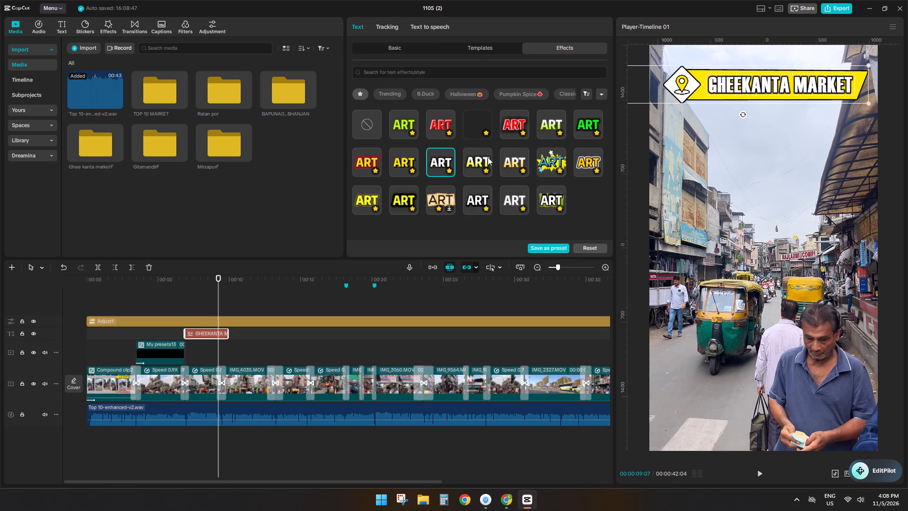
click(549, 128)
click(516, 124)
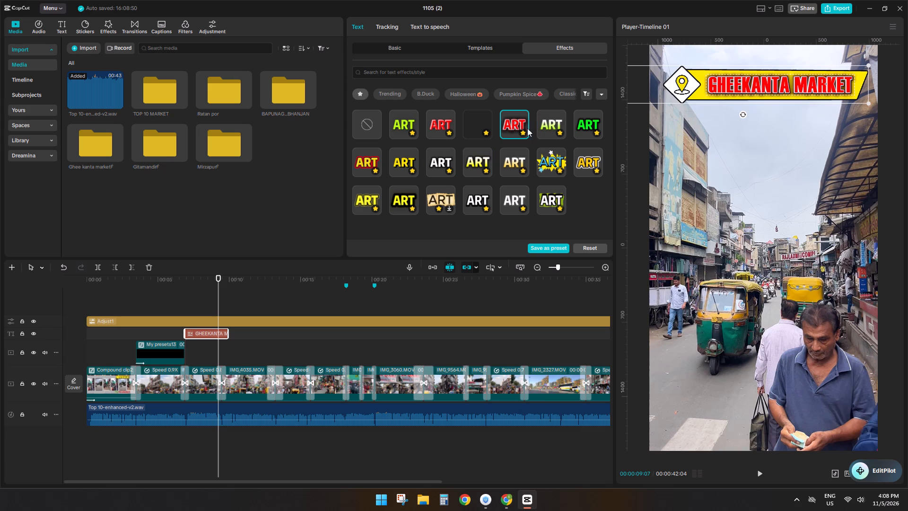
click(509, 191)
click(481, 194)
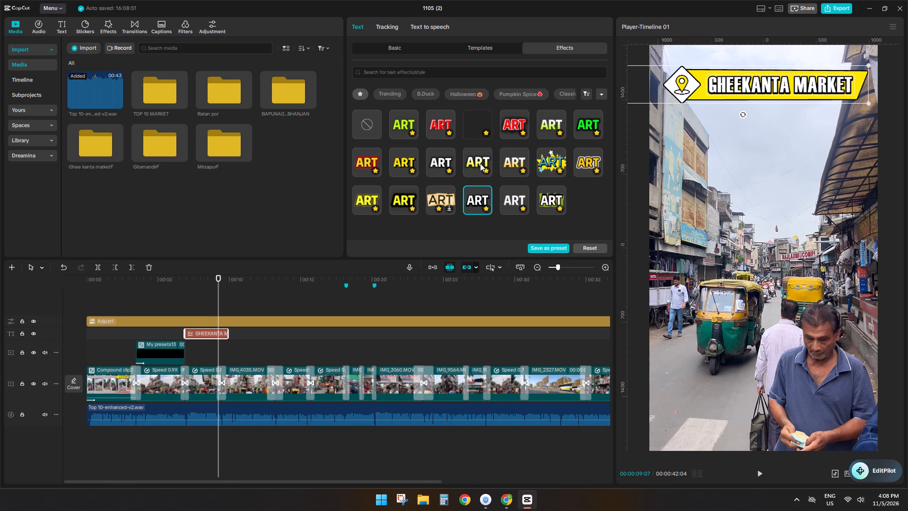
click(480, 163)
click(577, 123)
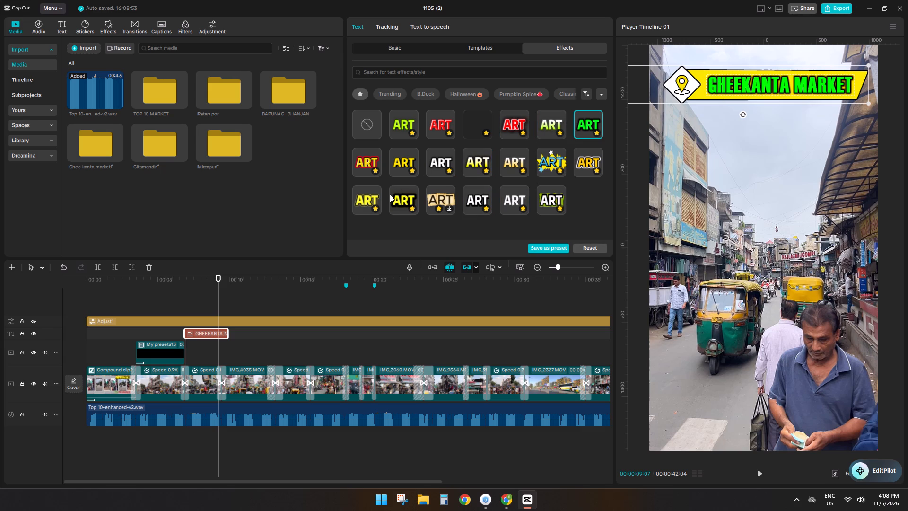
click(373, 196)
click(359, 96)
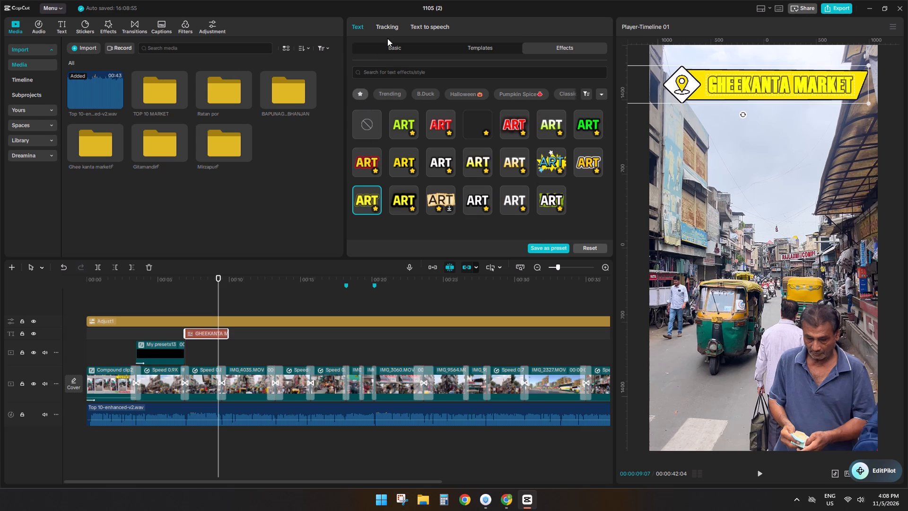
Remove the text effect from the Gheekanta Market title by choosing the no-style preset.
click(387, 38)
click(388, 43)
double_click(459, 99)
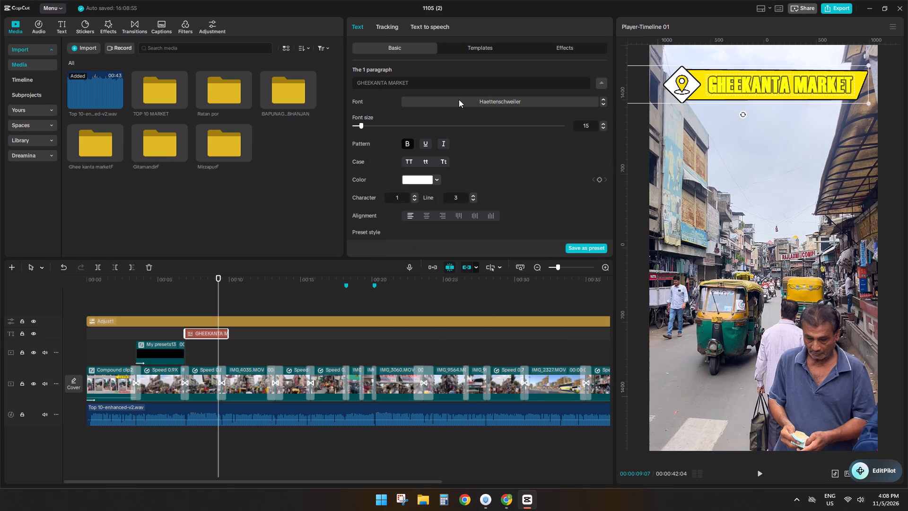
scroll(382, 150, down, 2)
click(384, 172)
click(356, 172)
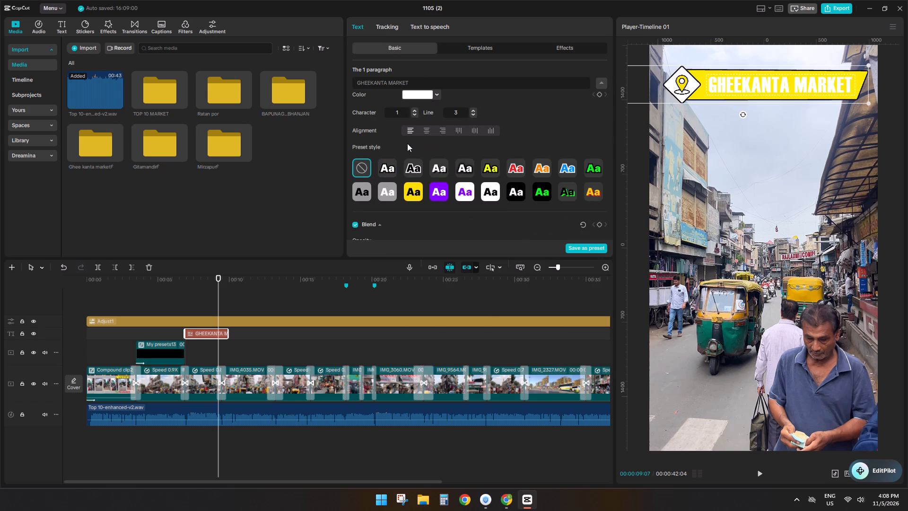
Set the Gheekanta Market title text colour to blue 006AFF.
scroll(408, 143, up, 1)
scroll(411, 145, down, 5)
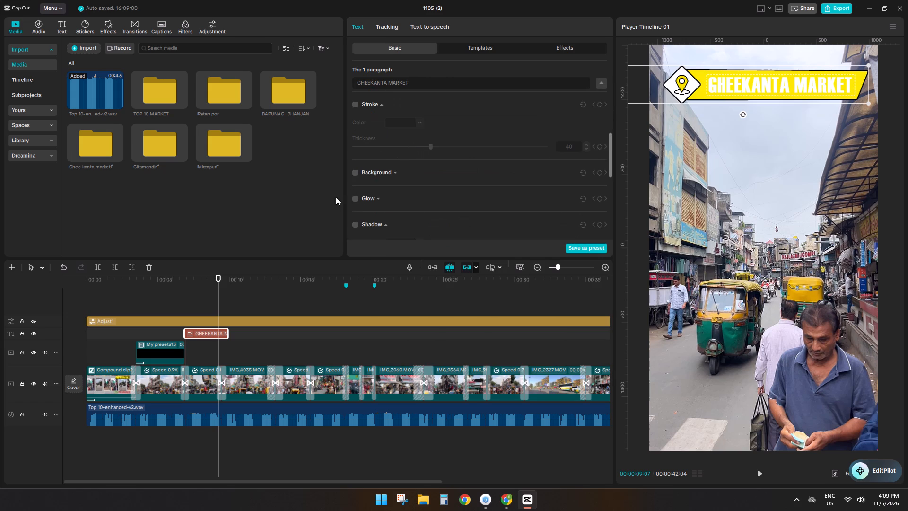
scroll(412, 167, up, 5)
click(426, 137)
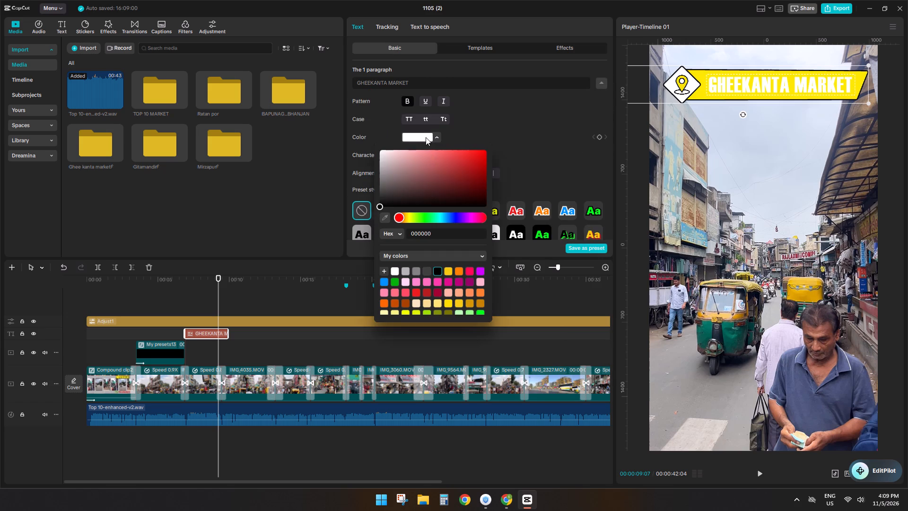
click(451, 221)
click(451, 221)
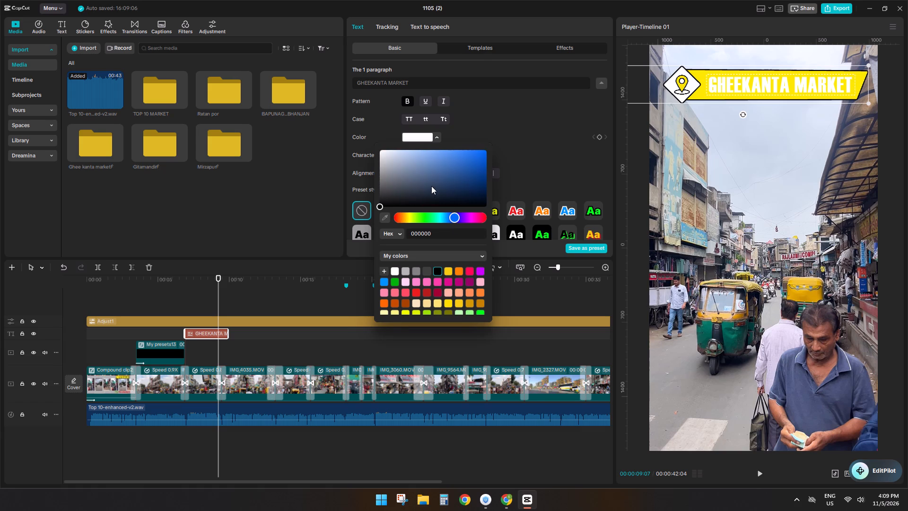
drag(431, 186, 508, 133)
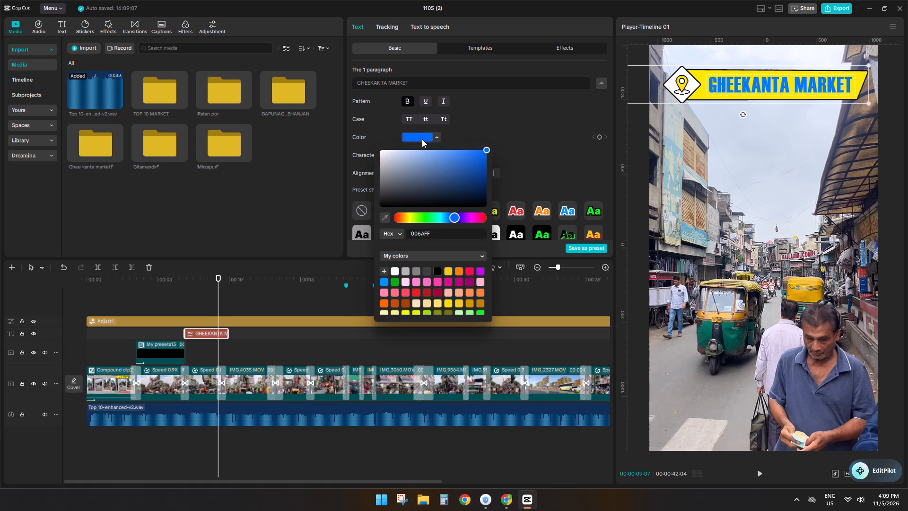
click(422, 139)
Add a black shadow to the blue title text with 97% opacity and 4% blurriness.
scroll(422, 139, down, 6)
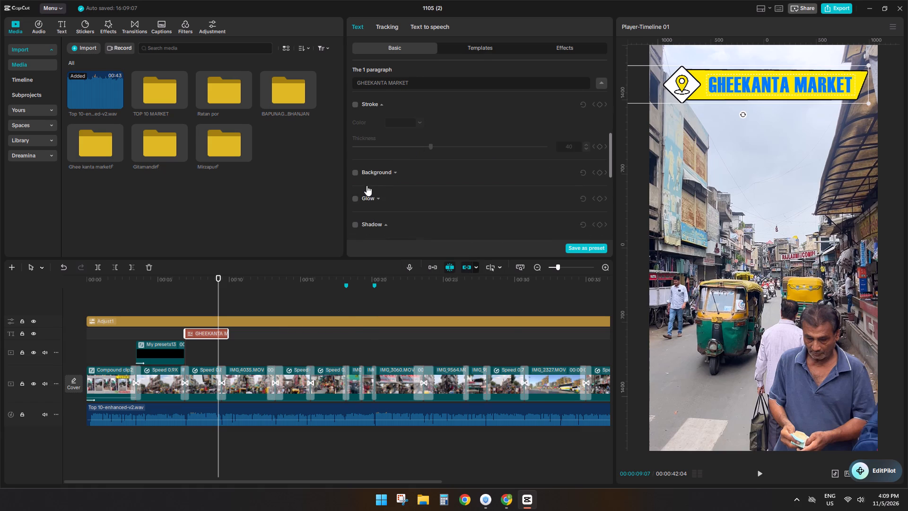
click(352, 183)
drag(520, 219, 550, 215)
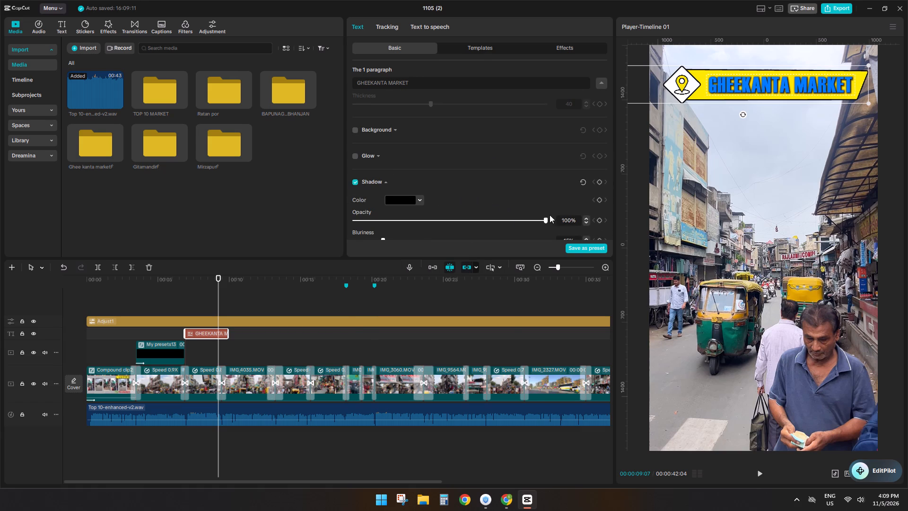
drag(550, 215, 540, 218)
scroll(353, 231, down, 3)
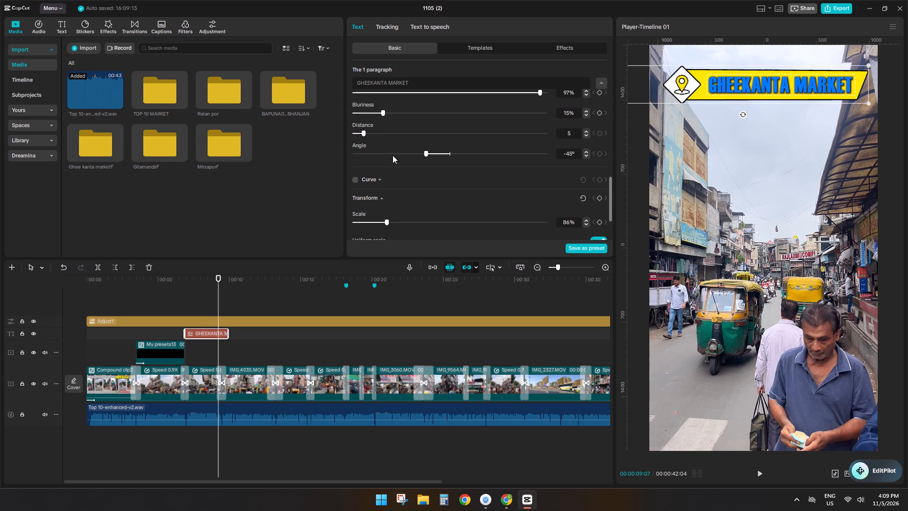
drag(382, 115, 360, 115)
Scale the Gheekanta Market title down to about 73% and place it slightly below the top edge of the video frame.
drag(867, 64, 852, 70)
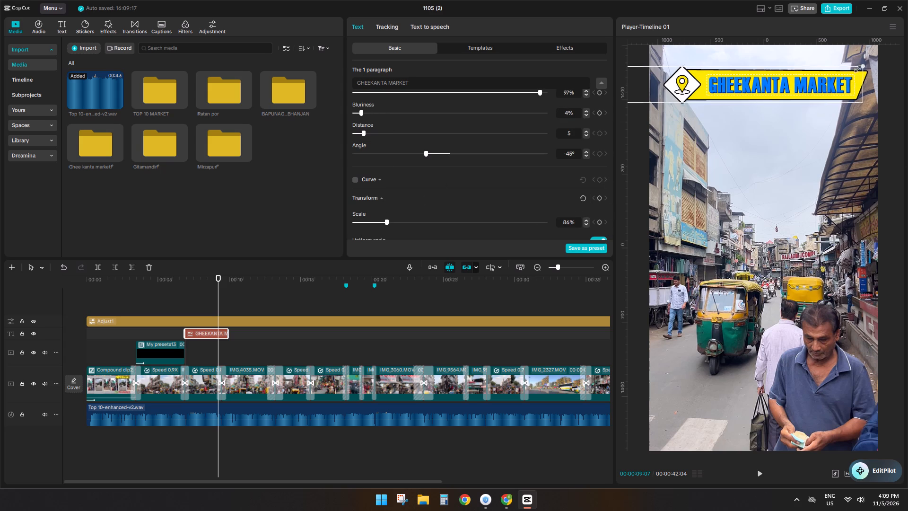
drag(852, 70, 836, 74)
drag(818, 87, 812, 95)
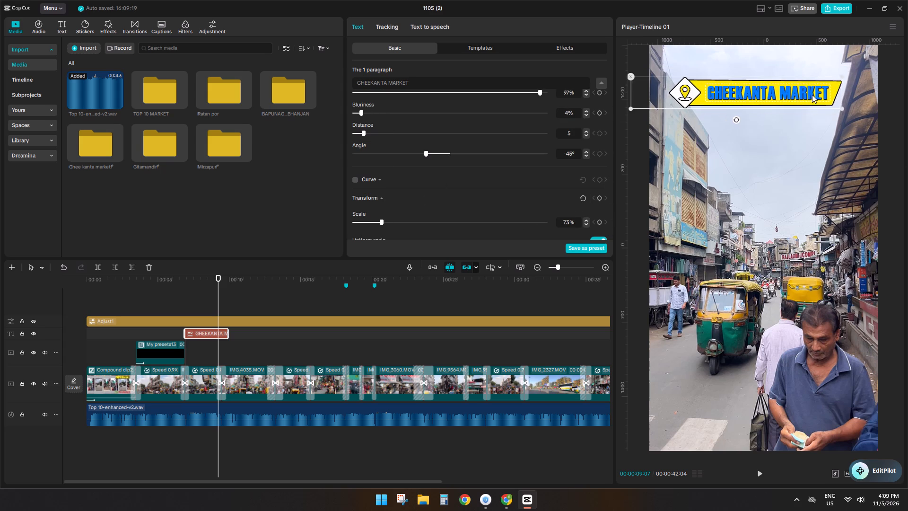
drag(812, 95, 817, 94)
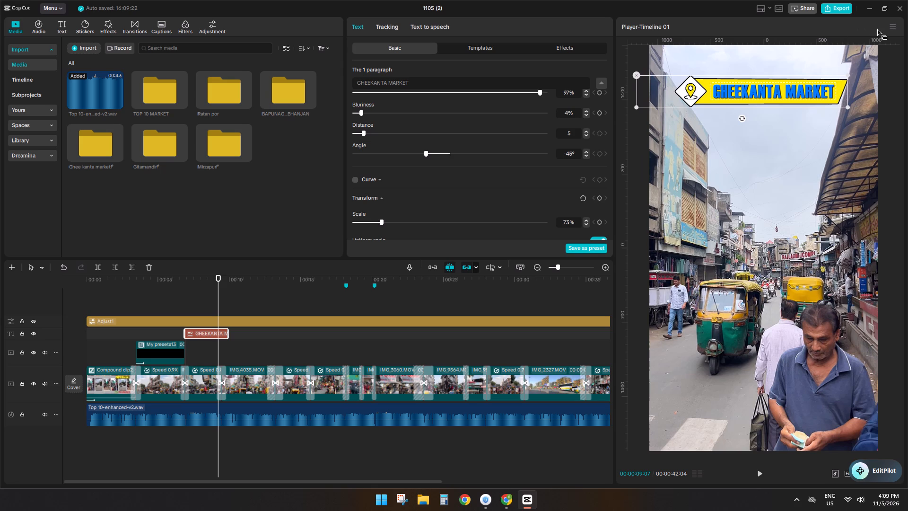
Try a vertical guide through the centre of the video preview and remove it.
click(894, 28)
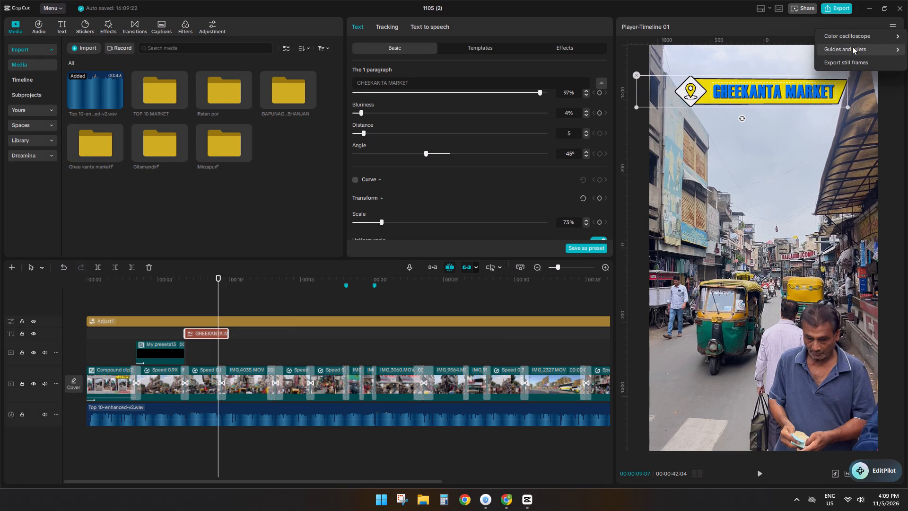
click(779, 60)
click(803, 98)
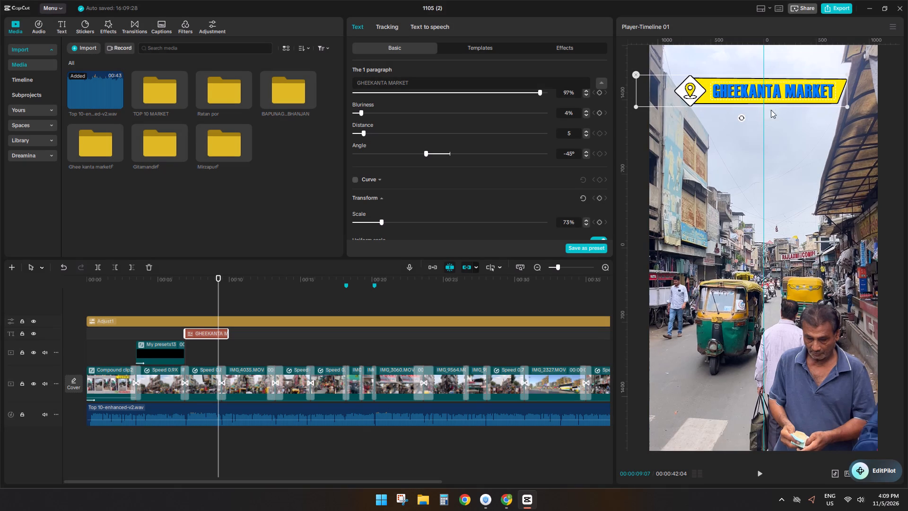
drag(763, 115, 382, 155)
Reposition the Gheekanta Market title so its yellow banner is roughly centred horizontally near the top of the video frame.
drag(706, 94, 712, 92)
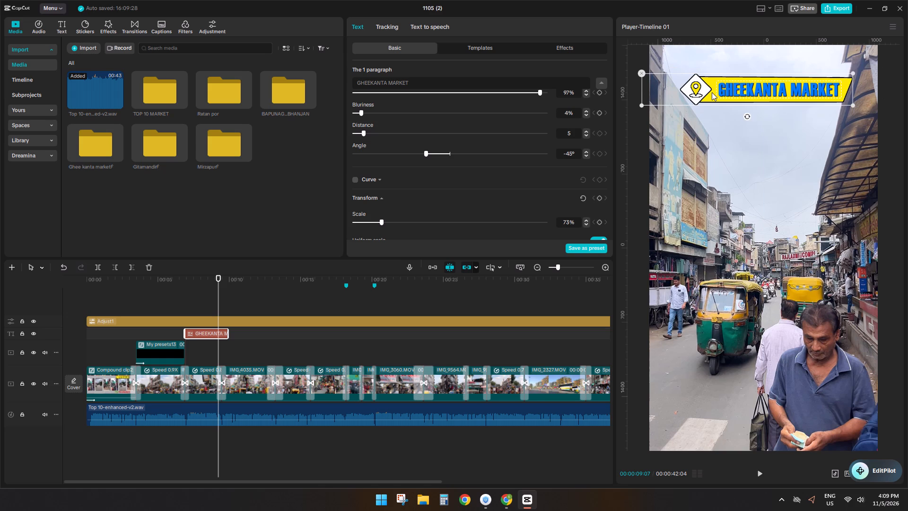
drag(712, 92, 728, 90)
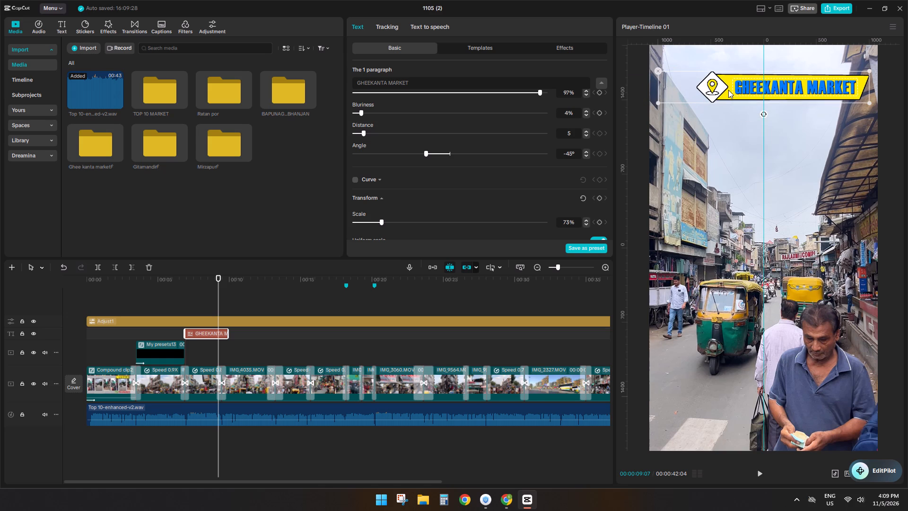
drag(728, 90, 713, 91)
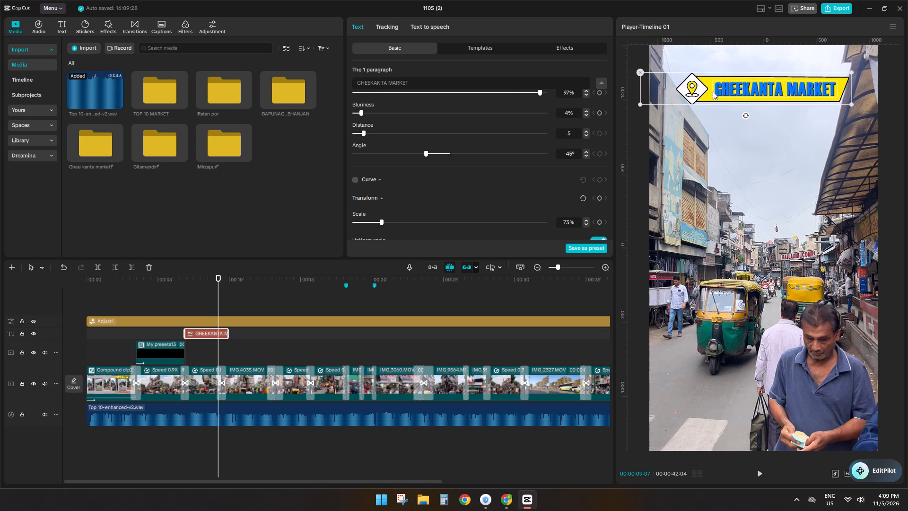
drag(713, 91, 710, 92)
Play the reel from the start of the Gheekanta Market title to review the title's animation timing.
click(192, 305)
click(186, 305)
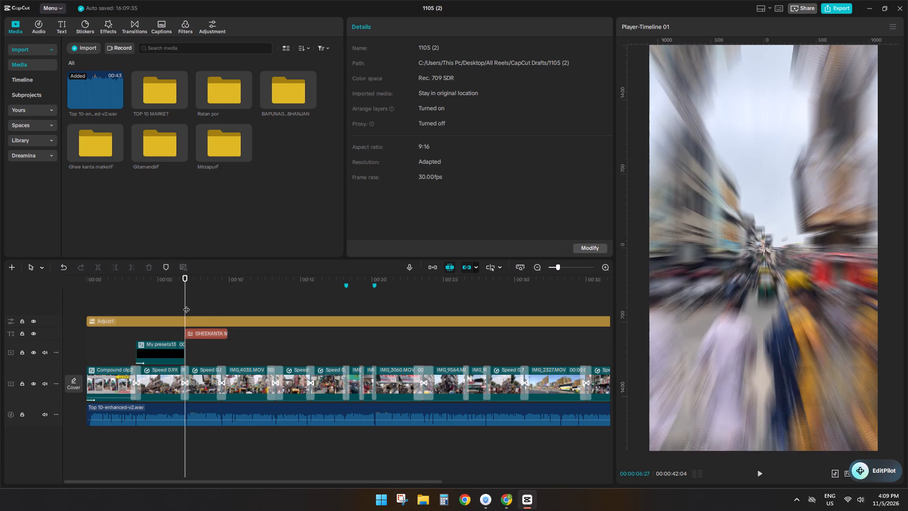
key(space)
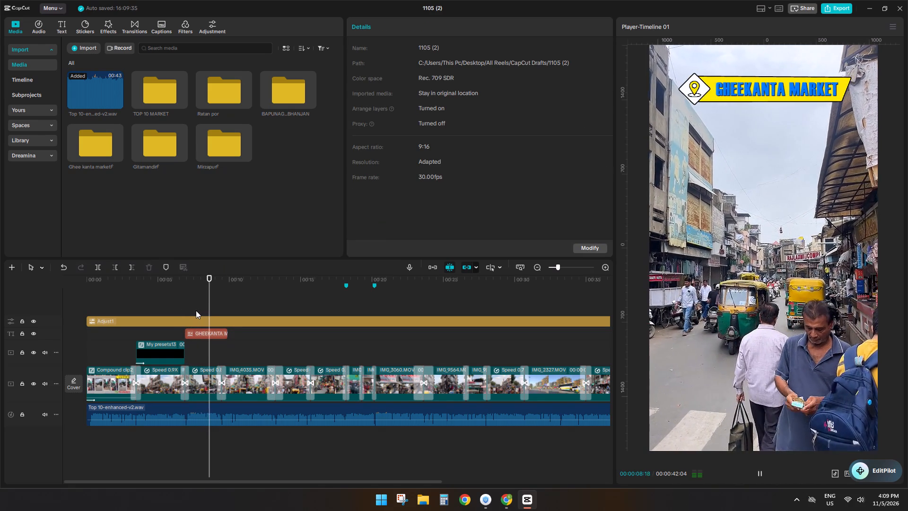
click(221, 354)
drag(221, 354, 202, 356)
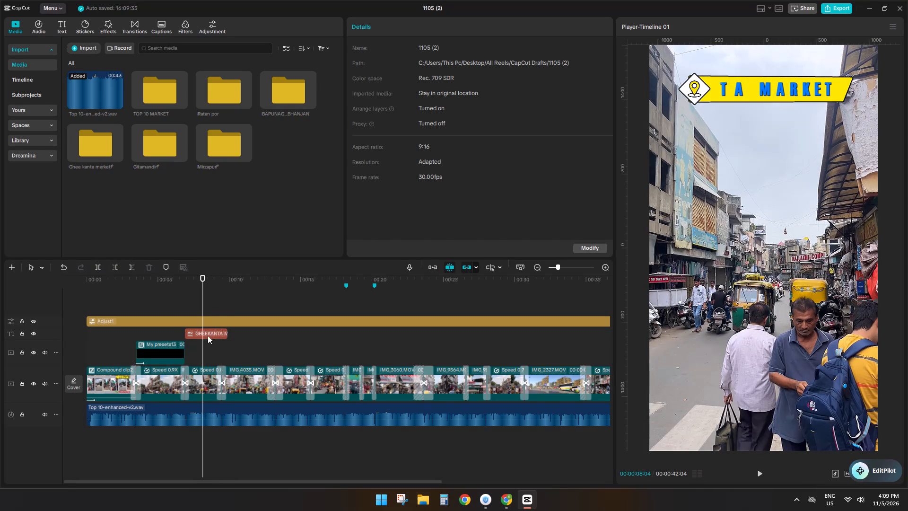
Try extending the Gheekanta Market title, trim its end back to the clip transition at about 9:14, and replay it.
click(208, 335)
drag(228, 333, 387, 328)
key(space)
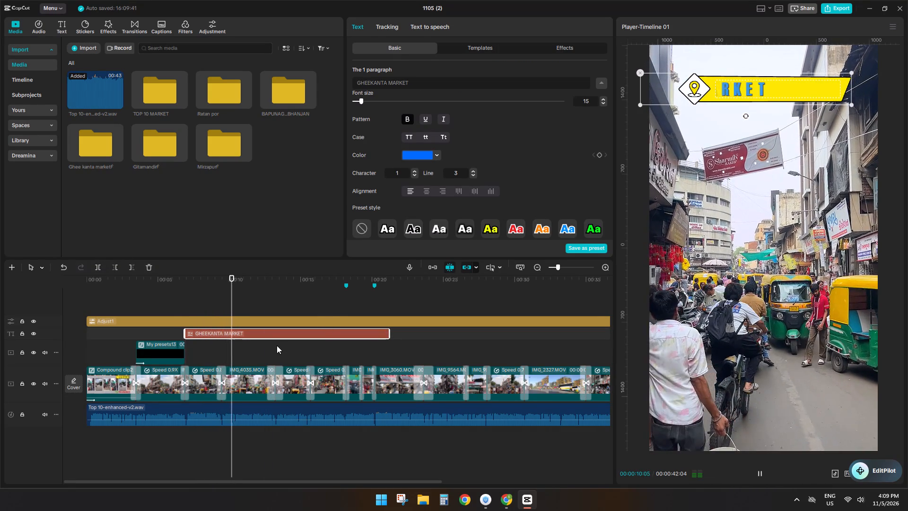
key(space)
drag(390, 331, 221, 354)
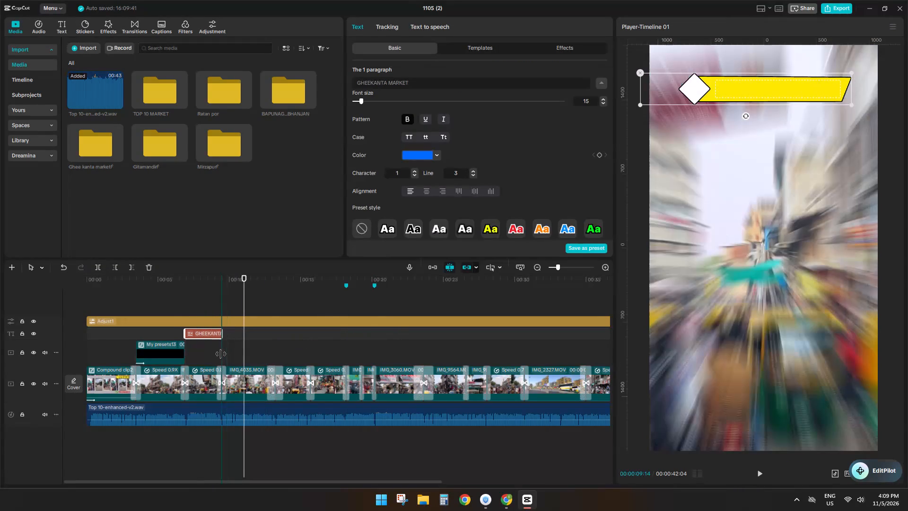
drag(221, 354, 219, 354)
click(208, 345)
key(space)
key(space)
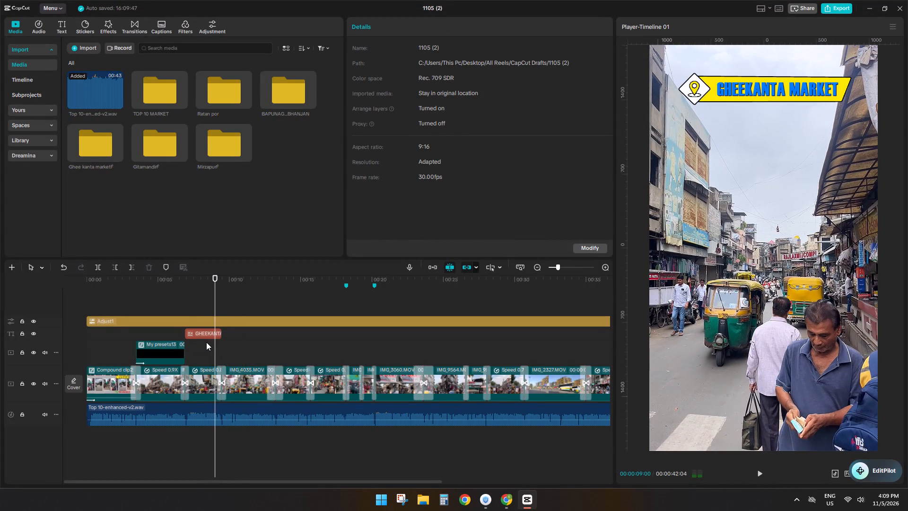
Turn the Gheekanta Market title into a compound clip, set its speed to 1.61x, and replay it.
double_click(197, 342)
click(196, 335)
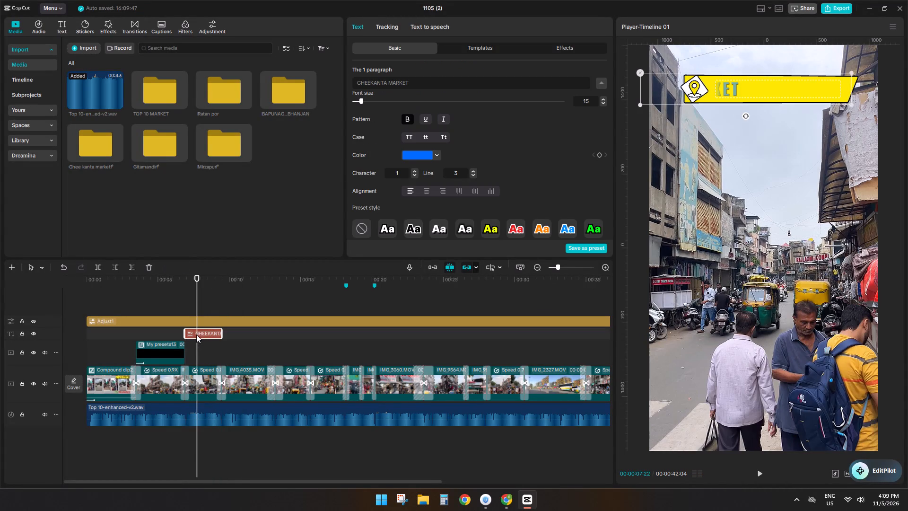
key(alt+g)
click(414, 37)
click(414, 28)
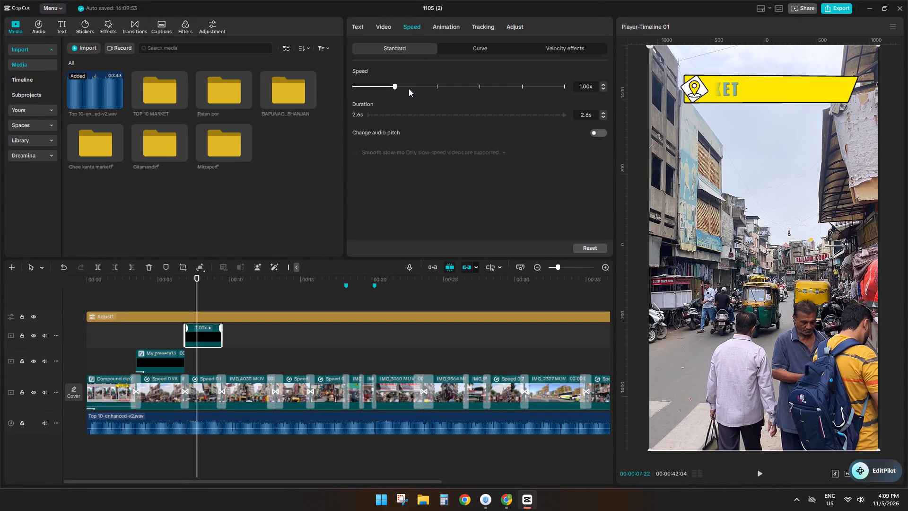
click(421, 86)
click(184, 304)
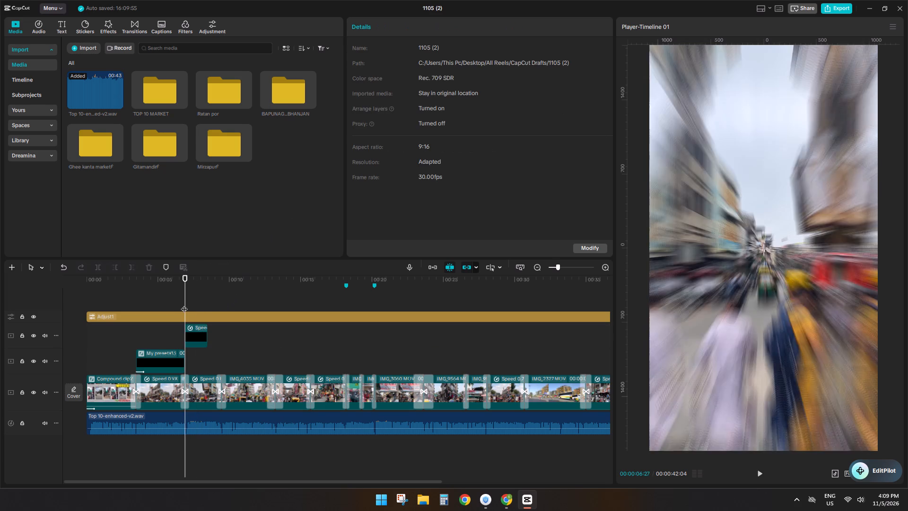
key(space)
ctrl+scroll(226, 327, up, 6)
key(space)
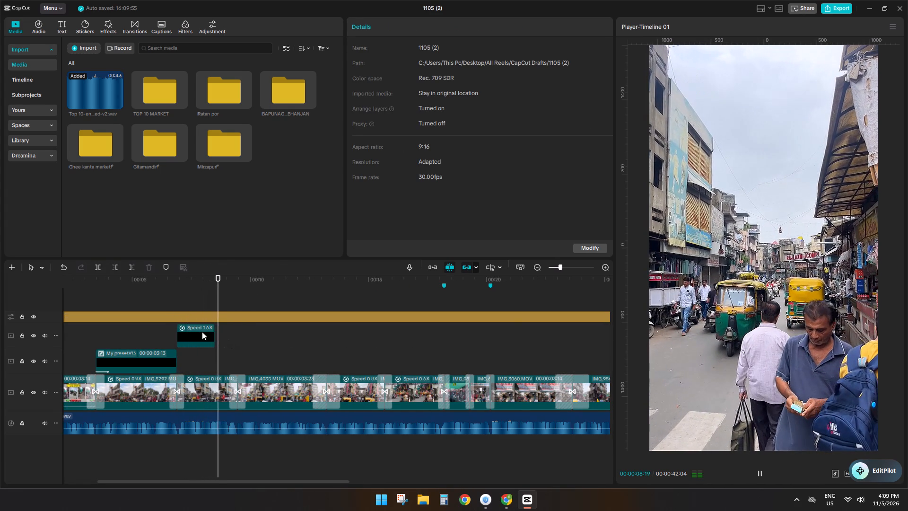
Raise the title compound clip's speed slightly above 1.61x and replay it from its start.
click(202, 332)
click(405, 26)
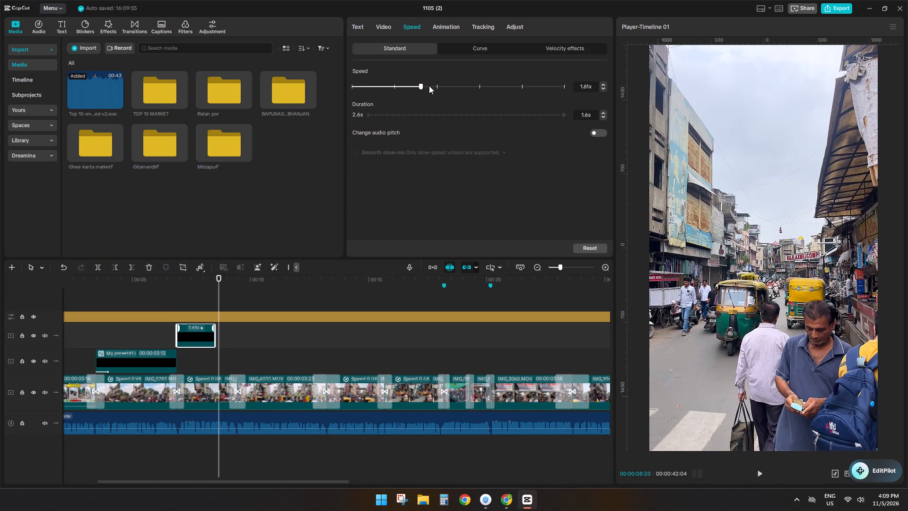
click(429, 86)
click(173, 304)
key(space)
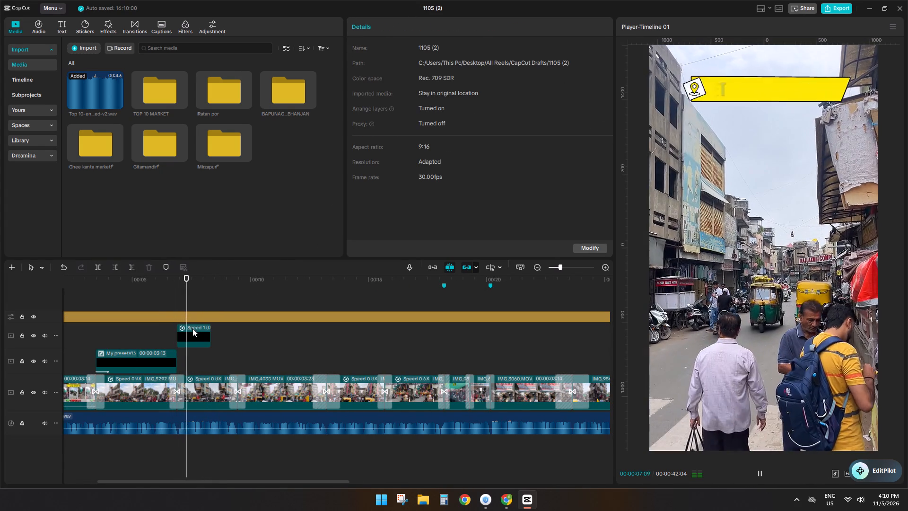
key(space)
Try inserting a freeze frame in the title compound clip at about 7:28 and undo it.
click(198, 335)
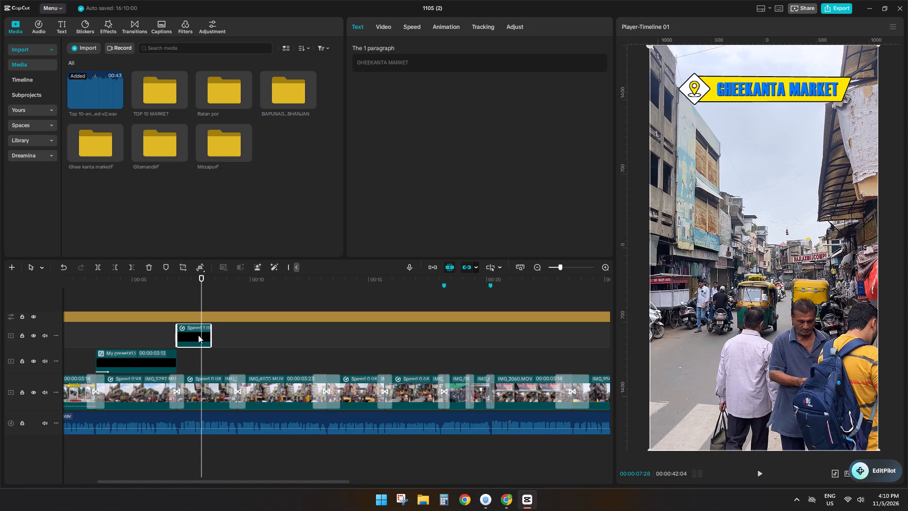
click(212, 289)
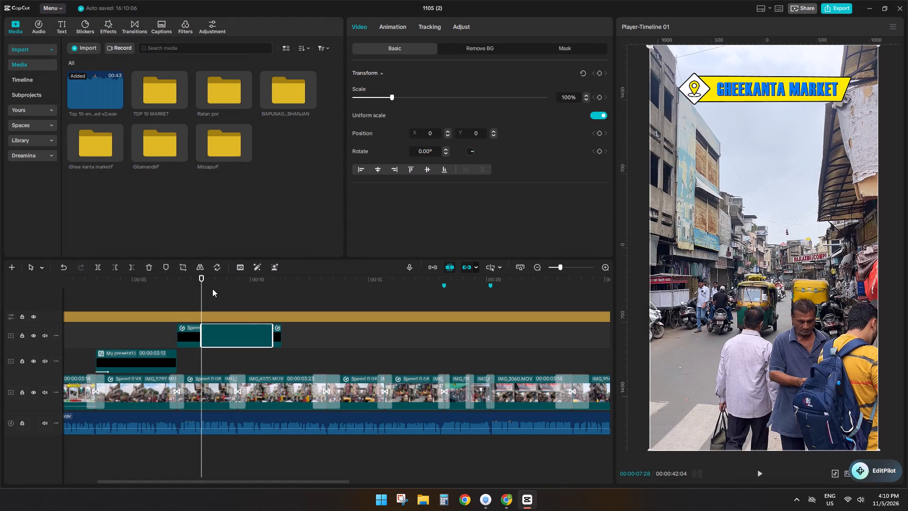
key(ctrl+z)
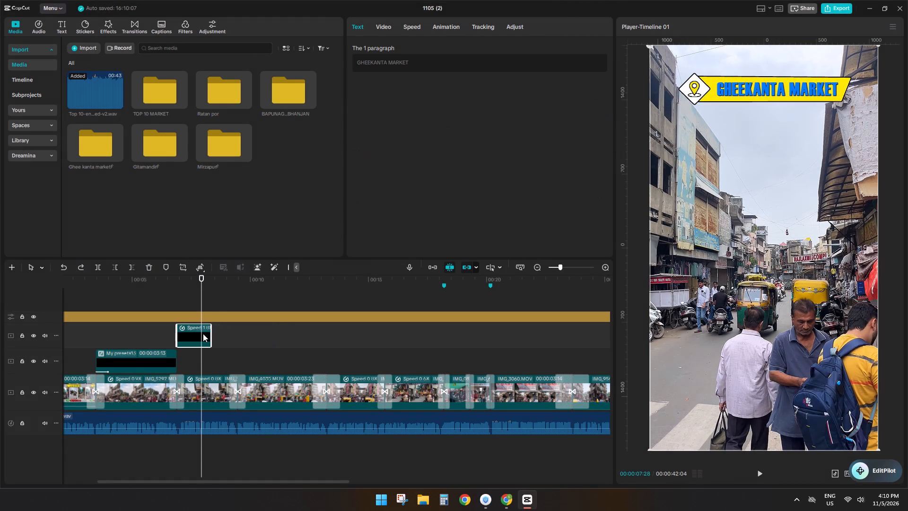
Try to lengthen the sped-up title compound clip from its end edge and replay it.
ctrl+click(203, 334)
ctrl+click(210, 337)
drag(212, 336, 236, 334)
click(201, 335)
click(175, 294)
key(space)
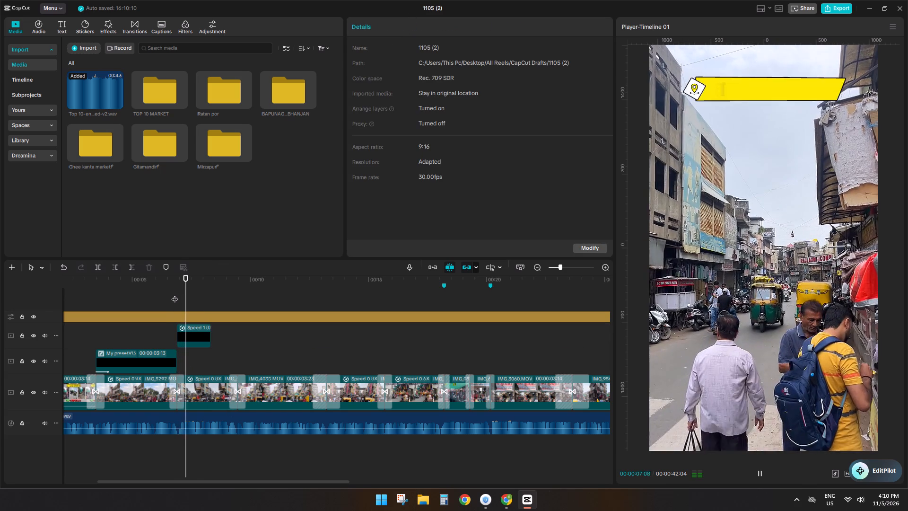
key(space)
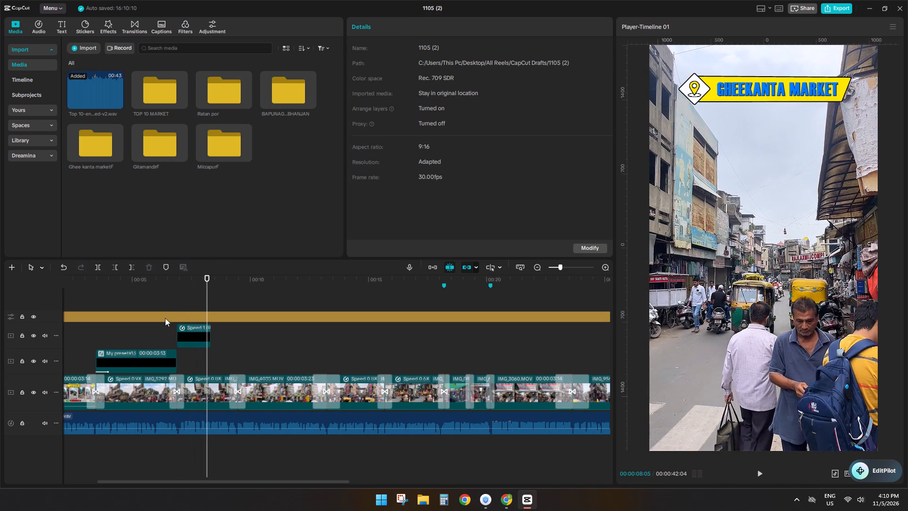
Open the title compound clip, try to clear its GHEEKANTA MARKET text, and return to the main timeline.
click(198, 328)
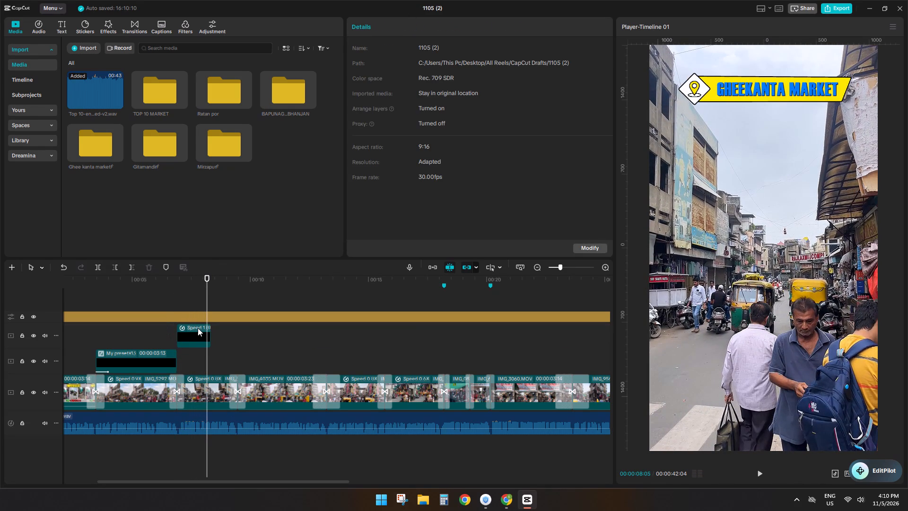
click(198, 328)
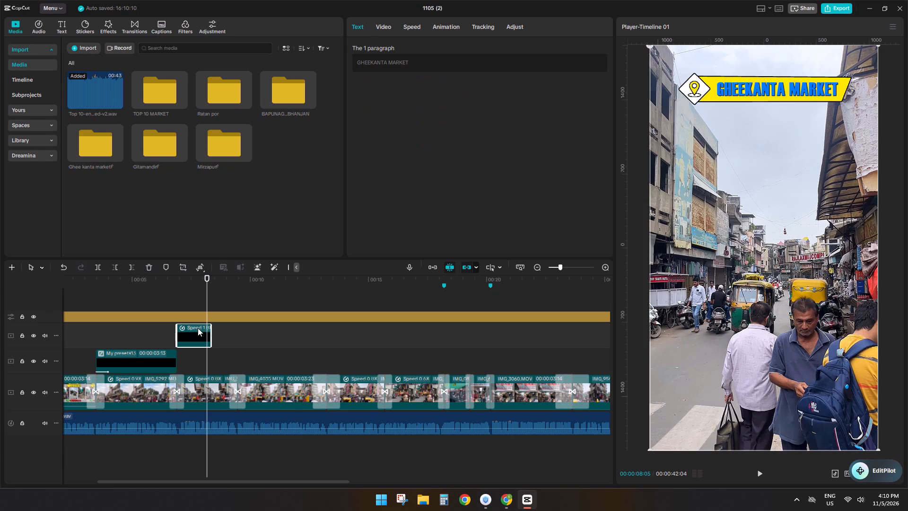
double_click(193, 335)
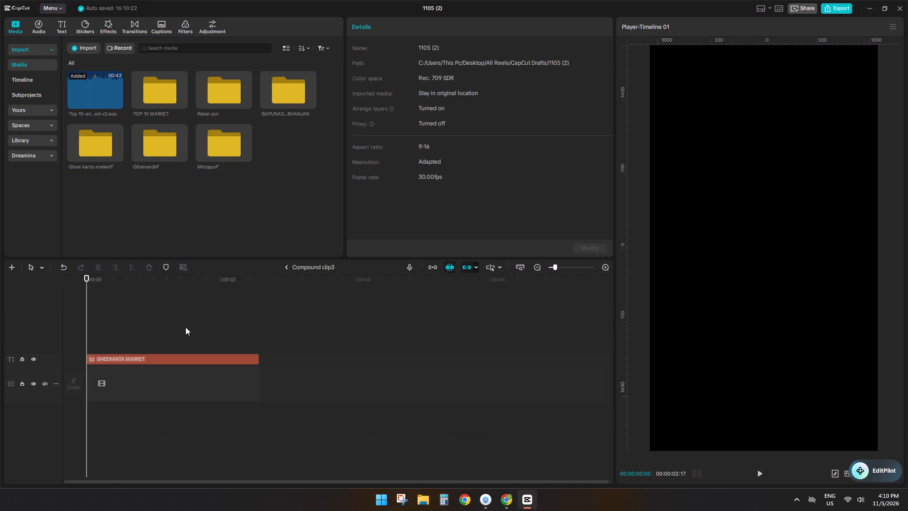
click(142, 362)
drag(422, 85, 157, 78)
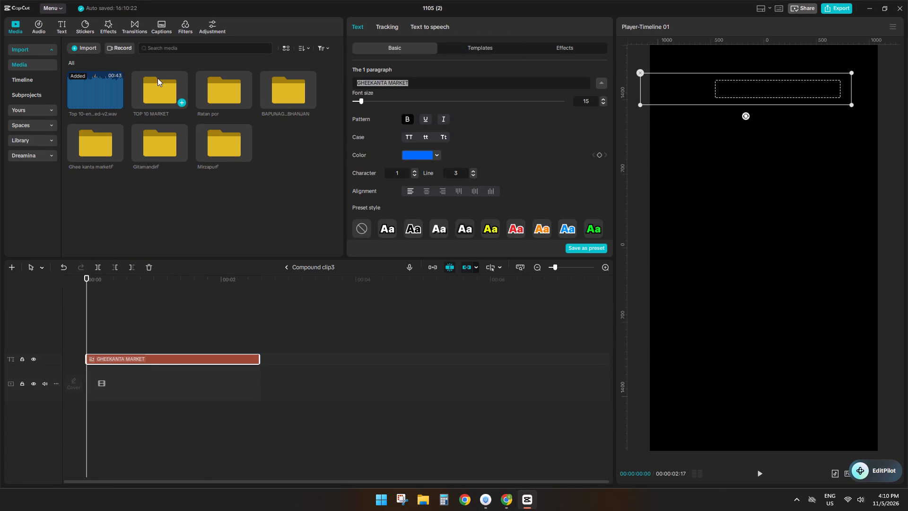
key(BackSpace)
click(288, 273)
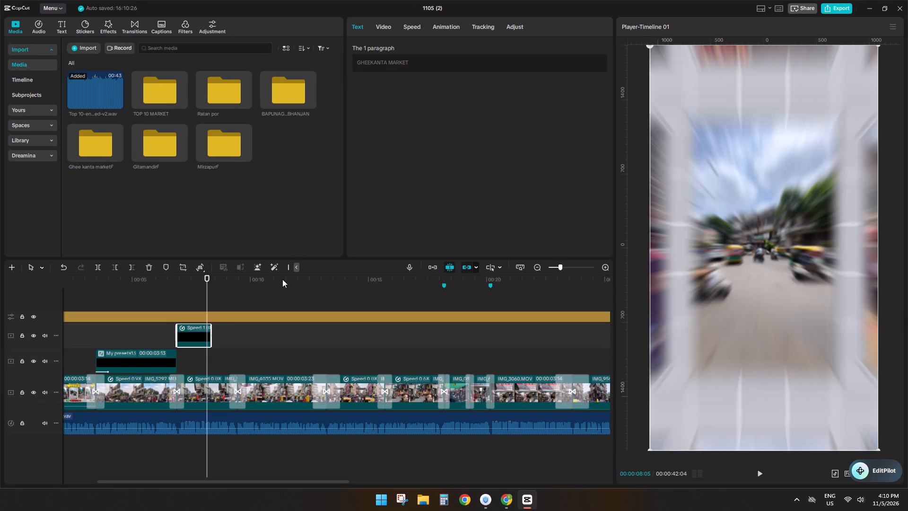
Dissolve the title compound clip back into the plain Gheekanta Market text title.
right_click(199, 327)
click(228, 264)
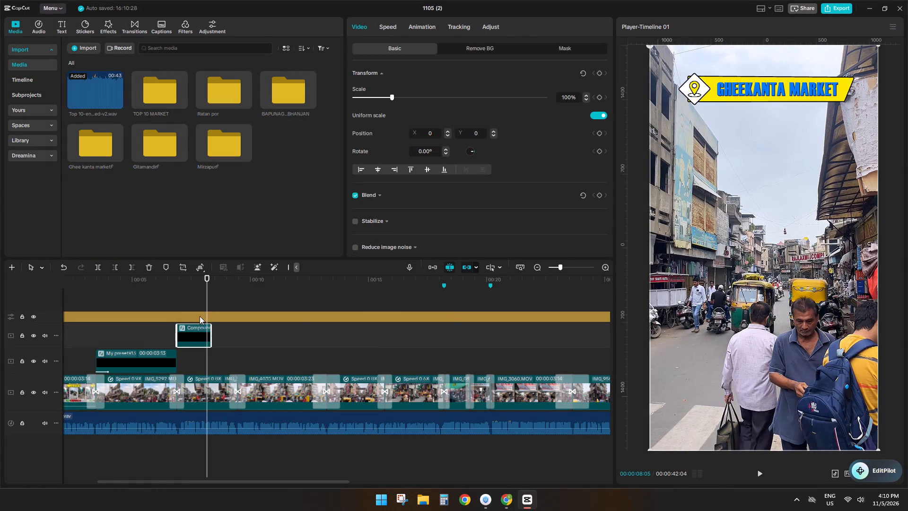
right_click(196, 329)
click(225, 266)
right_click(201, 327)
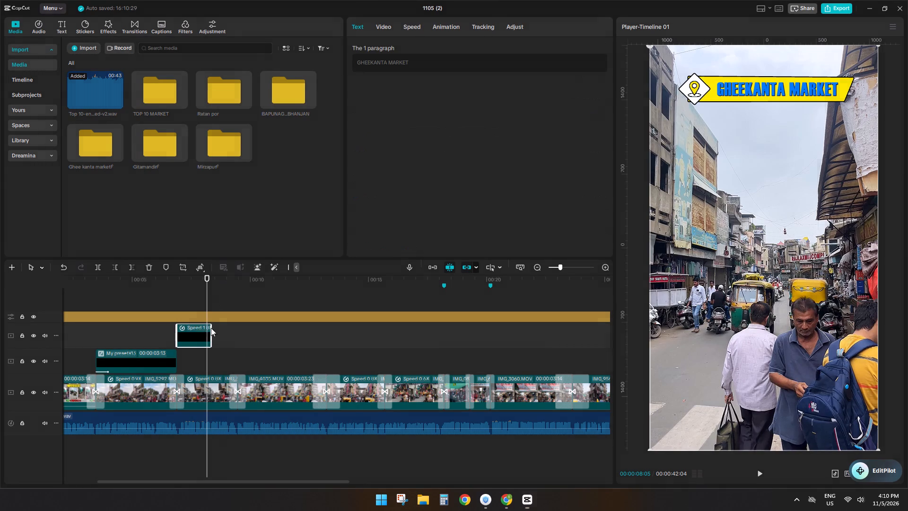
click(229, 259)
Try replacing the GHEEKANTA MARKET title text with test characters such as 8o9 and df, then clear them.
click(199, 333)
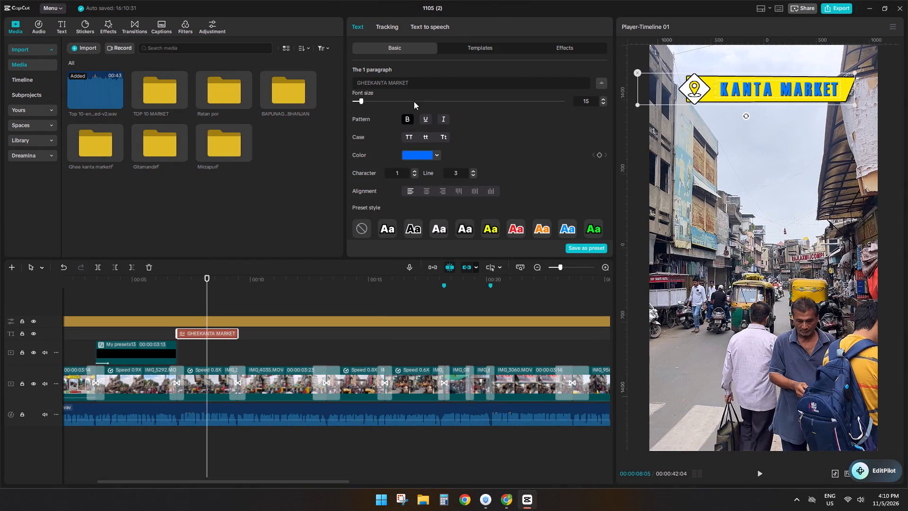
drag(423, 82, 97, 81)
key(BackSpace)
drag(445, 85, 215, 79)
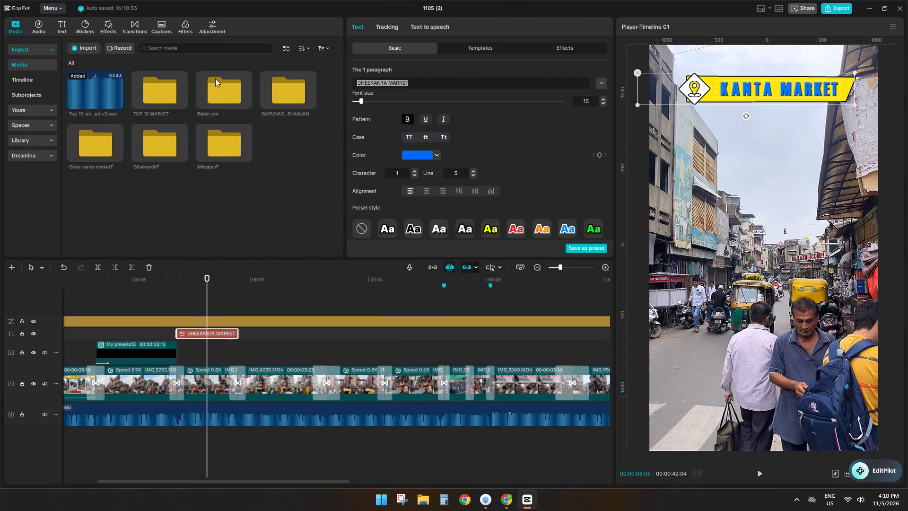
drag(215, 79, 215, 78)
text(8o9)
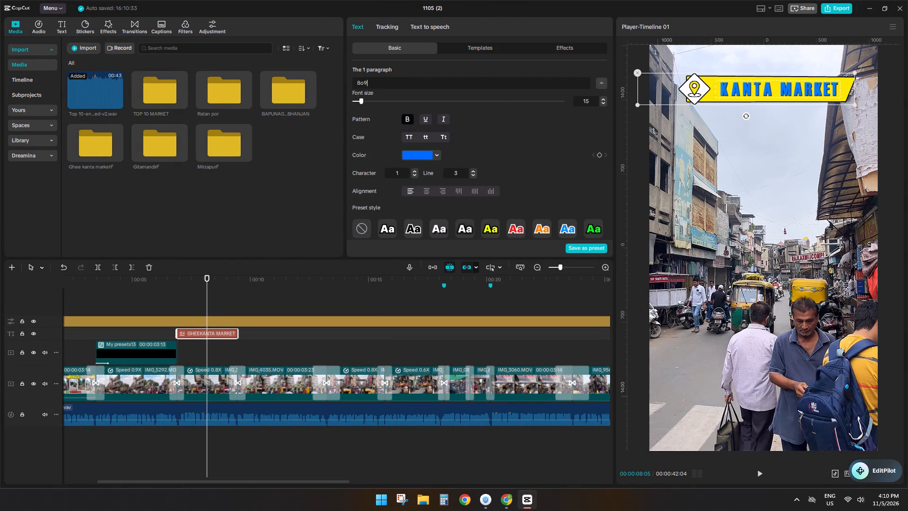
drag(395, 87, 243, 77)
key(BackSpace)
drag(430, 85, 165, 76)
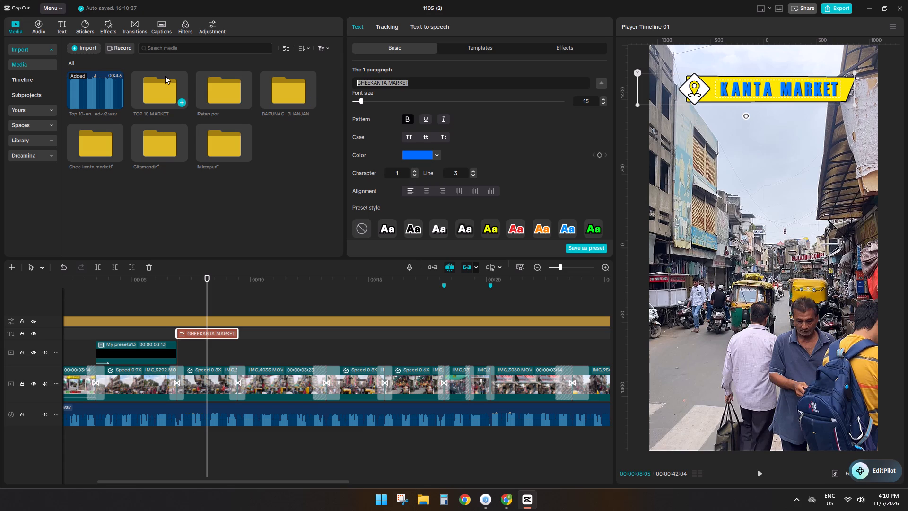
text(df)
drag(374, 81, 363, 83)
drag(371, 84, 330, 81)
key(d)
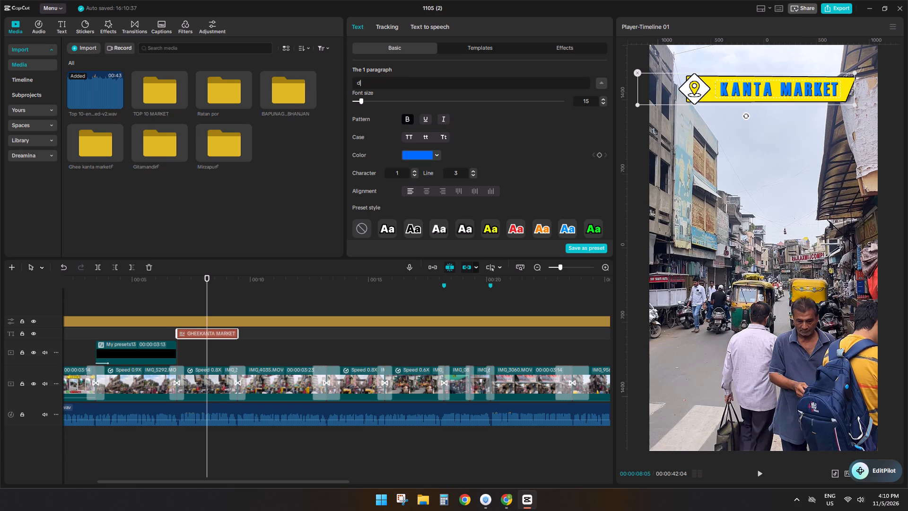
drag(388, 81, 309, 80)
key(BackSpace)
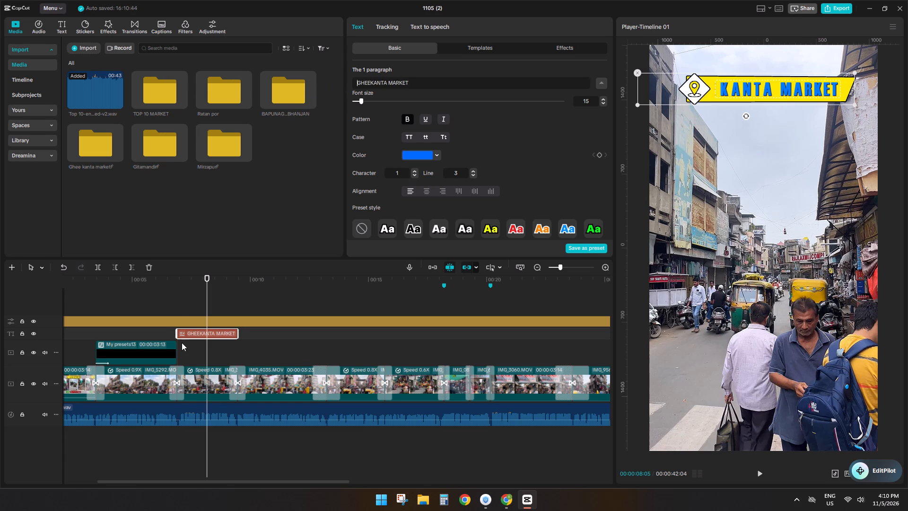
Replay the Gheekanta Market template title and delete it from the timeline.
click(182, 343)
click(192, 335)
key(space)
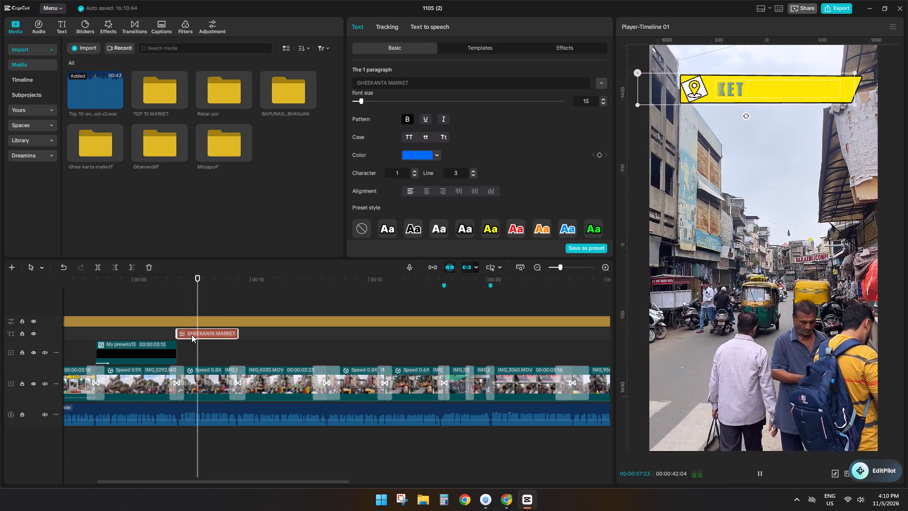
key(space)
click(150, 268)
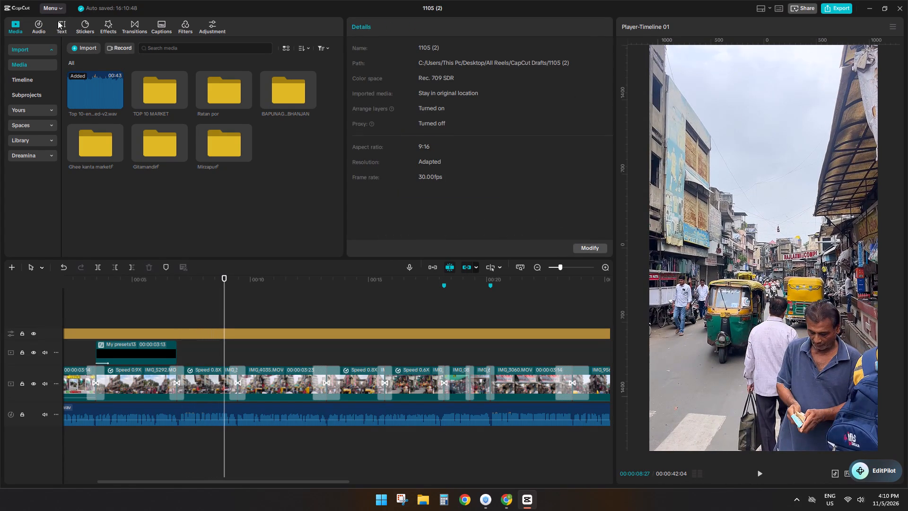
Add a Default text clip above the video, starting where the My presets13 clip ends, and select it for editing.
click(58, 21)
drag(79, 62, 177, 353)
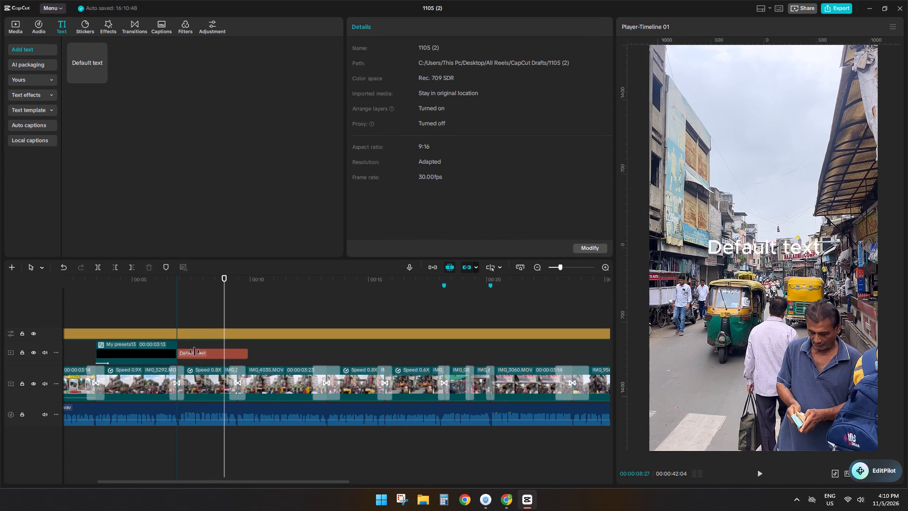
click(425, 75)
click(195, 310)
click(196, 335)
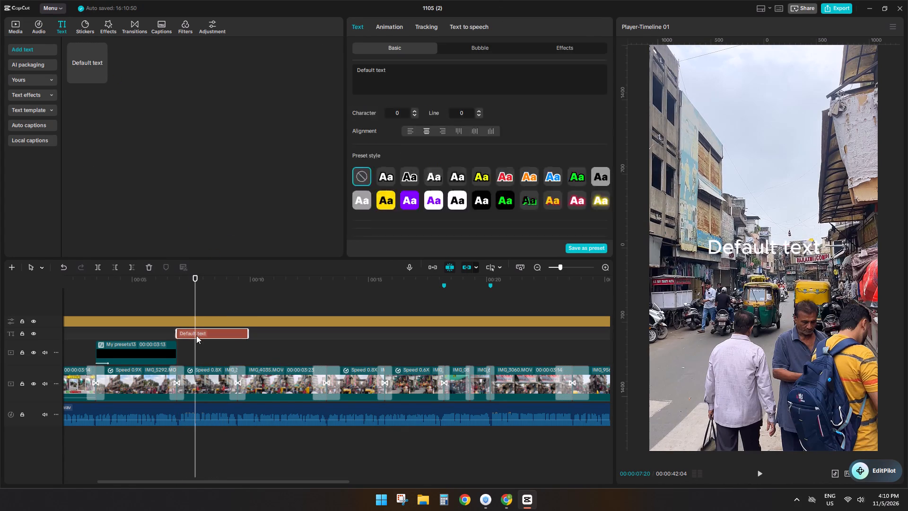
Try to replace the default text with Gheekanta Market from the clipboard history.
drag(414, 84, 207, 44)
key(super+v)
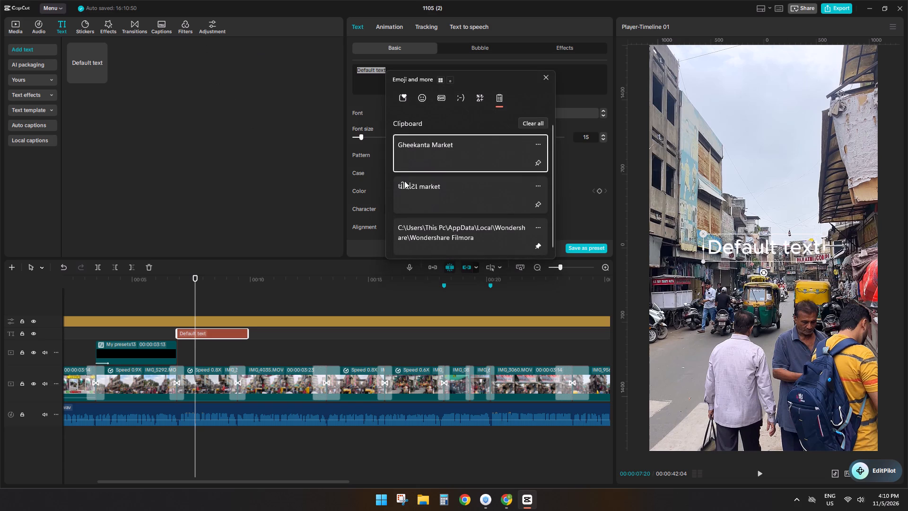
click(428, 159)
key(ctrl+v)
Format the default text clip in uppercase and bold.
click(408, 176)
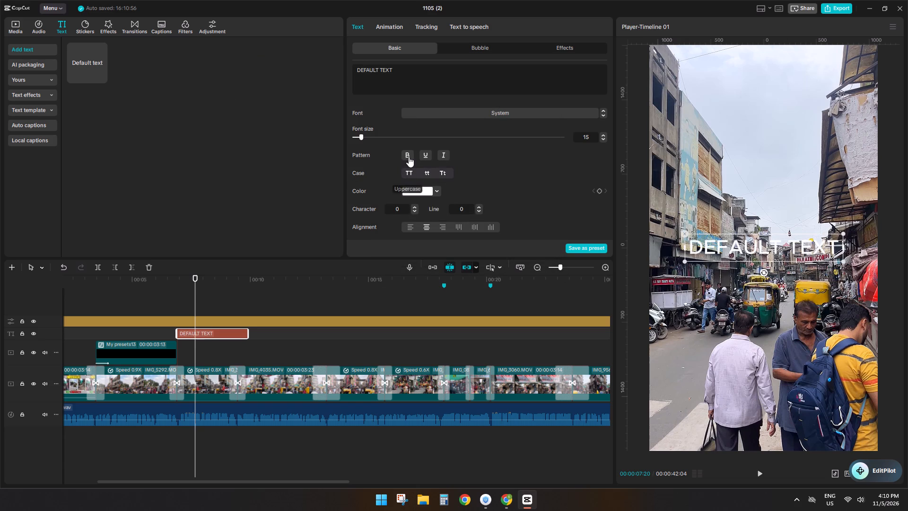
click(409, 157)
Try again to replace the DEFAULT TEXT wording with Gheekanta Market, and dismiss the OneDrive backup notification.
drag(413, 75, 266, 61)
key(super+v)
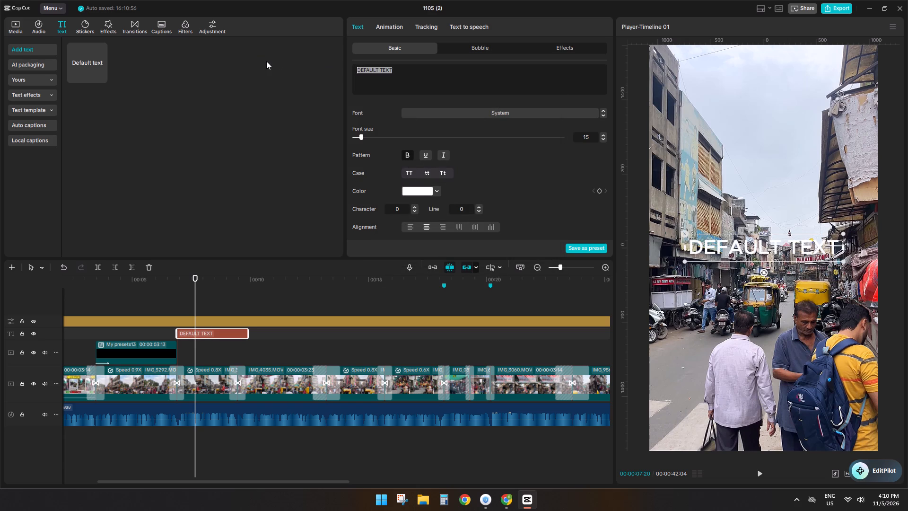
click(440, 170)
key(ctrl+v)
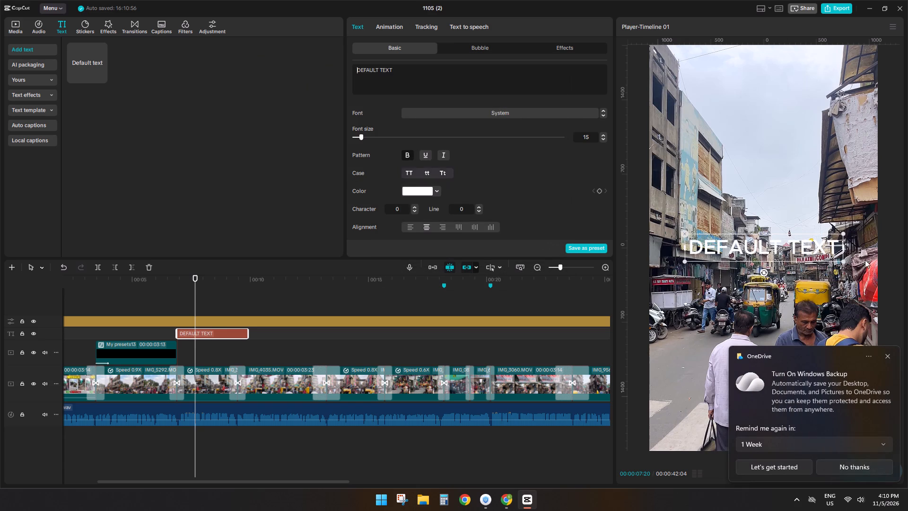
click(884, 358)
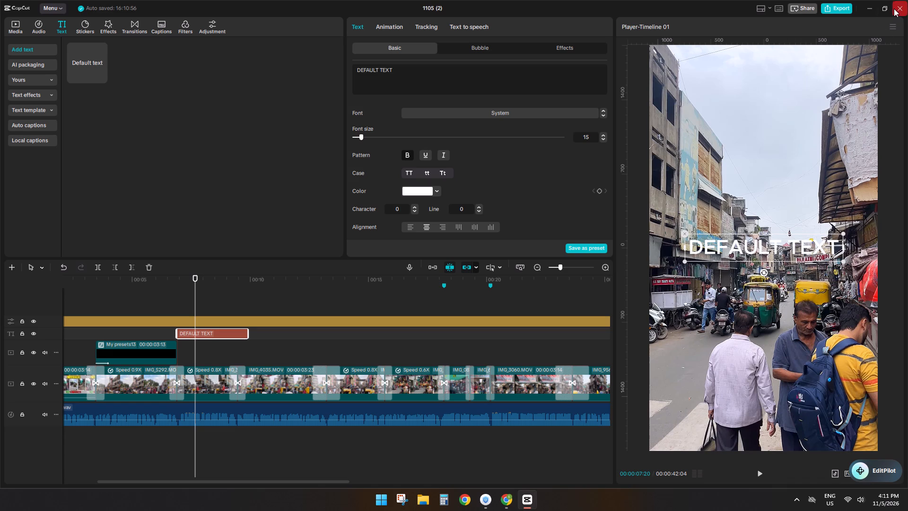
Close project 1105 (2) and reopen it from the project list.
click(894, 9)
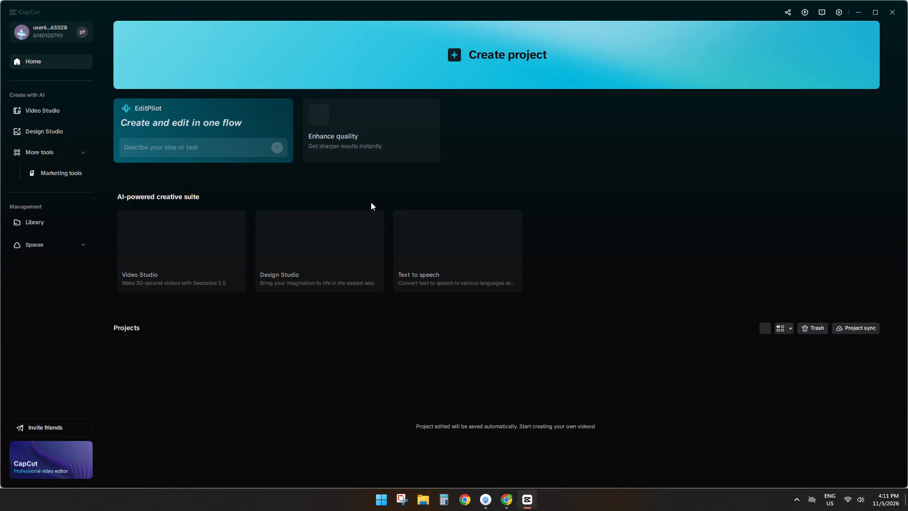
click(151, 370)
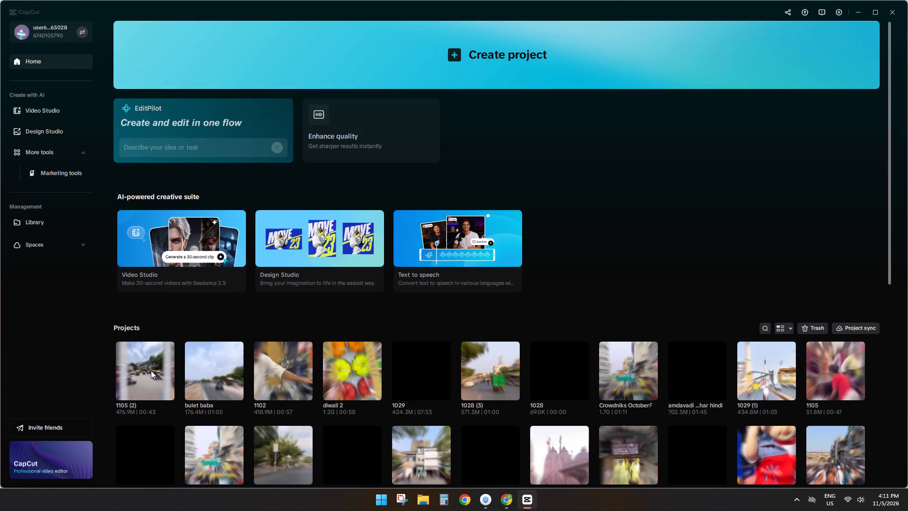
click(151, 370)
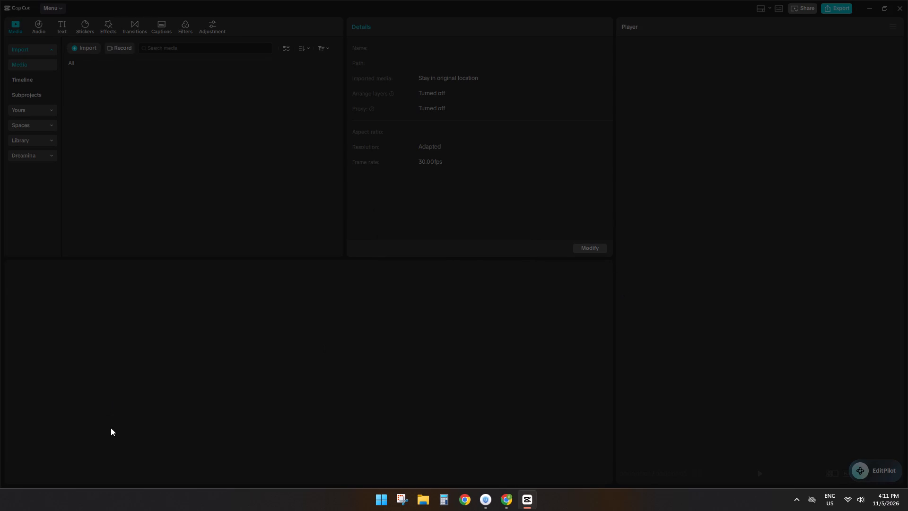
Replace the DEFAULT TEXT clip's wording with Gheekanta Market from the clipboard history and set it to uppercase.
ctrl+click(121, 304)
ctrl+scroll(123, 304, up, 7)
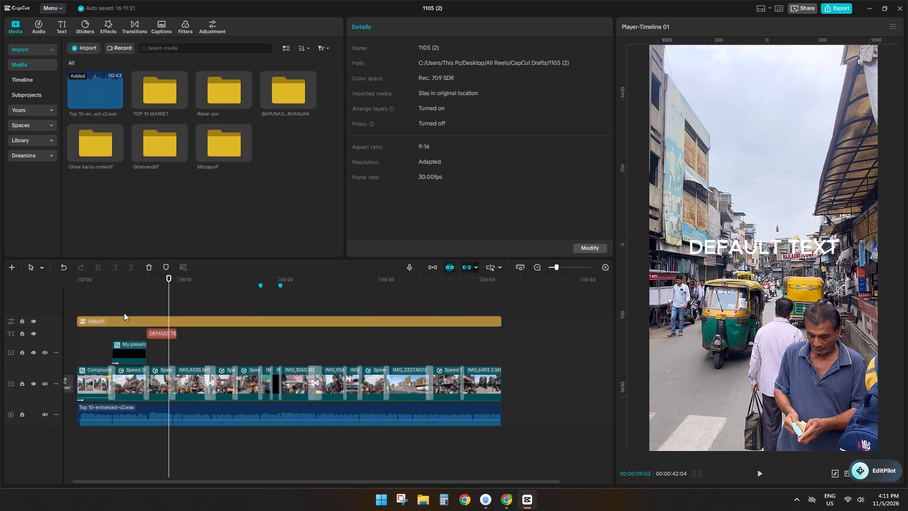
ctrl+scroll(124, 313, up, 9)
ctrl+scroll(185, 323, down, 1)
click(154, 343)
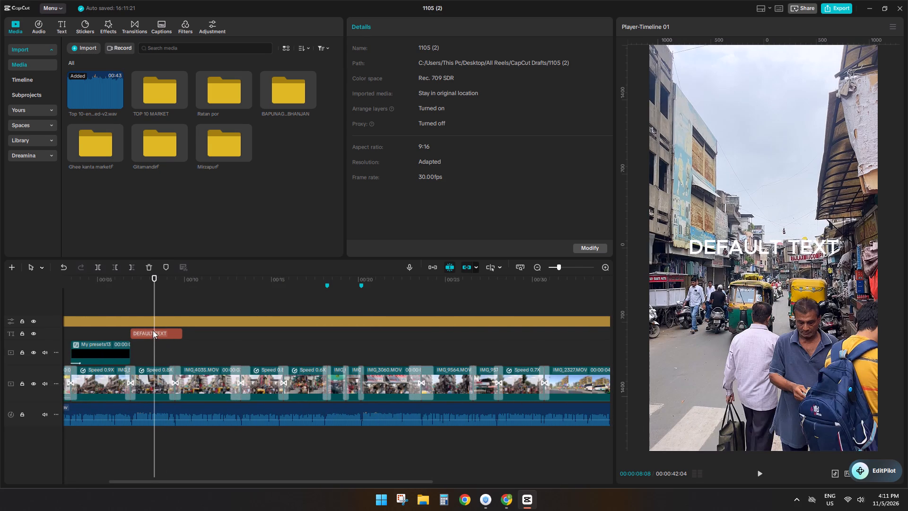
right_click(153, 330)
click(153, 329)
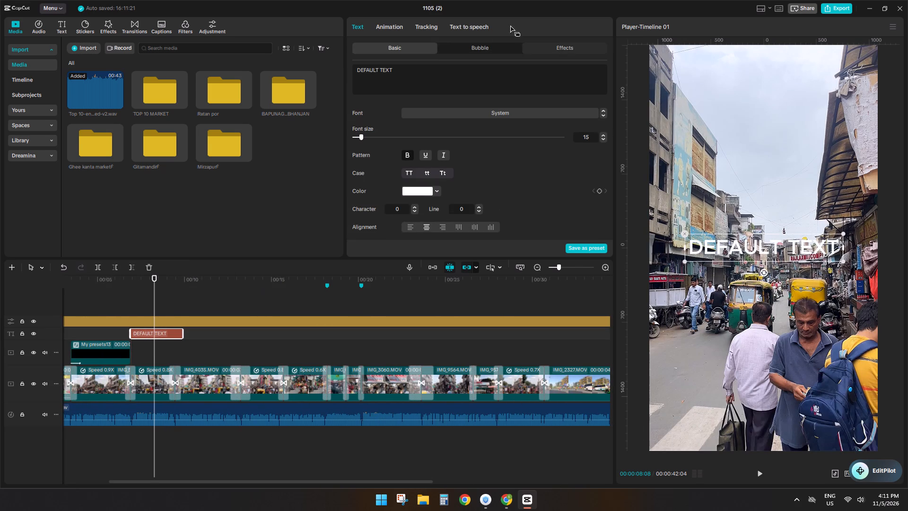
drag(402, 79, 271, 71)
key(BackSpace)
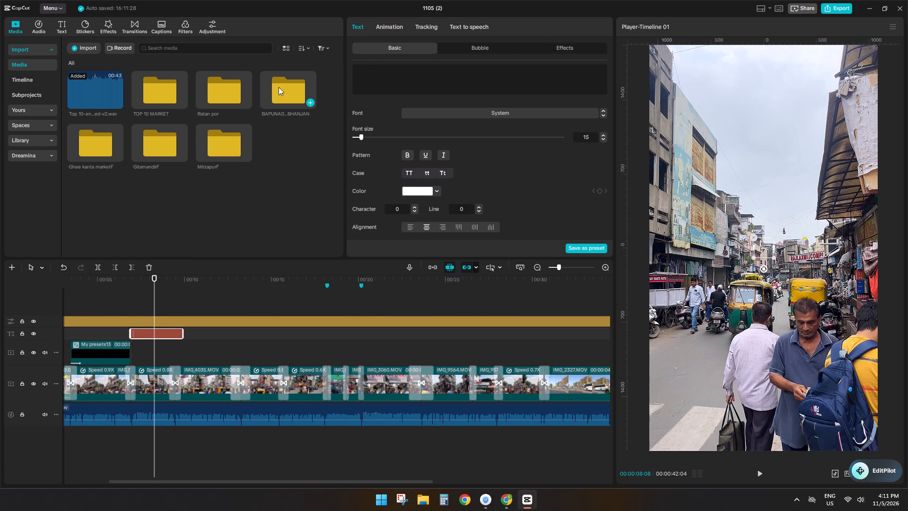
key(super+v)
click(215, 282)
key(ctrl+v)
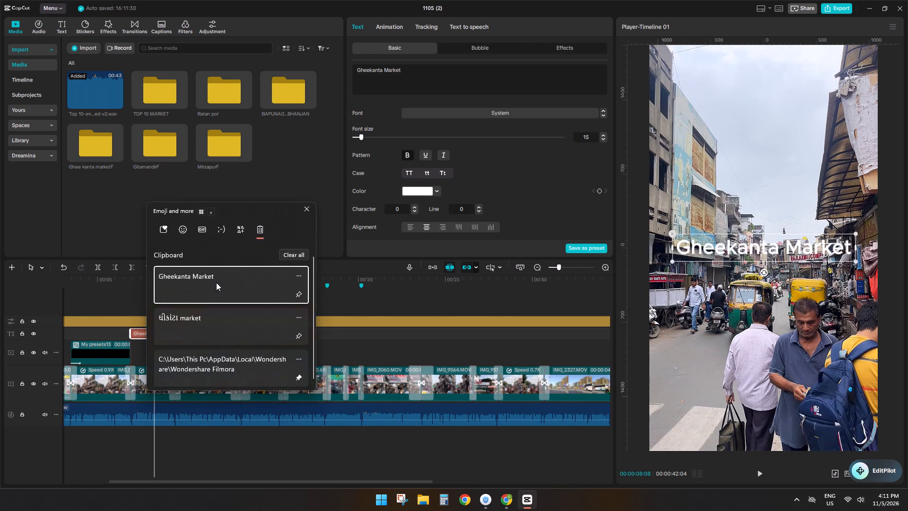
click(406, 175)
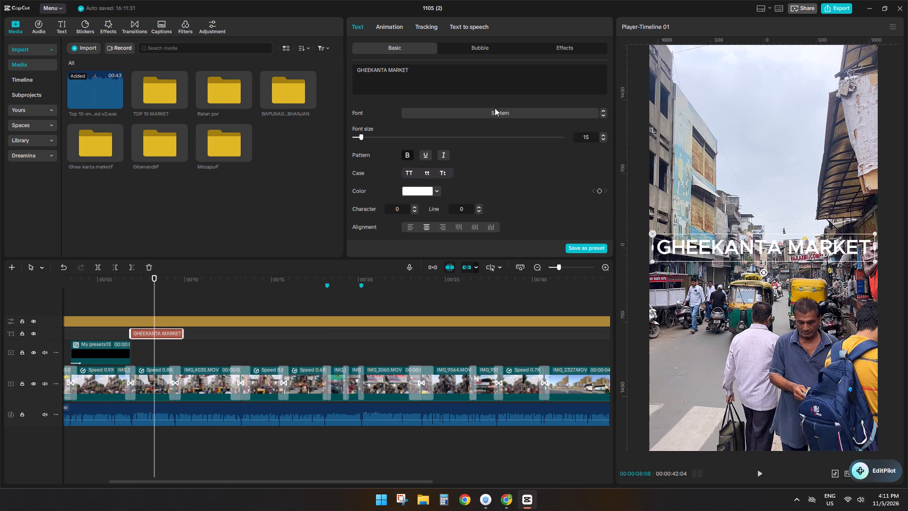
Style the GHEEKANTA MARKET title with the heavy condensed favourite font and the favourite yellow text effect with black edging.
click(468, 115)
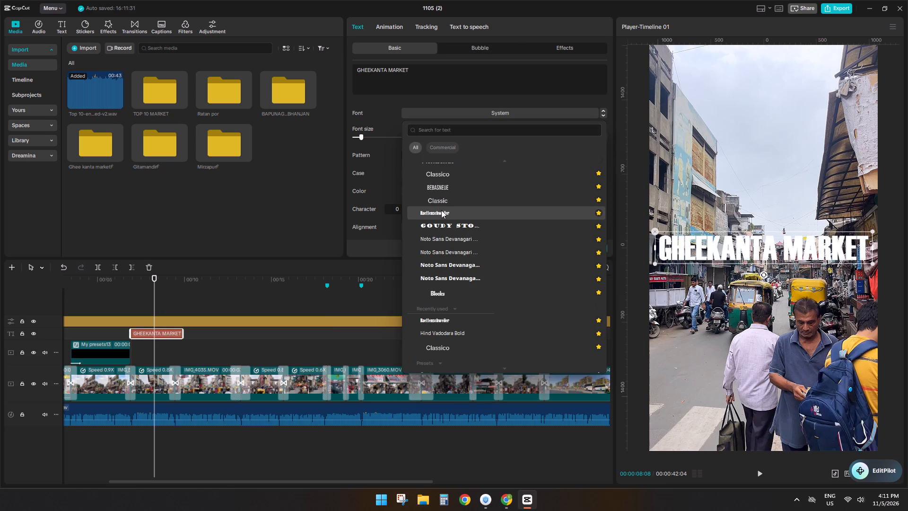
click(441, 210)
click(559, 50)
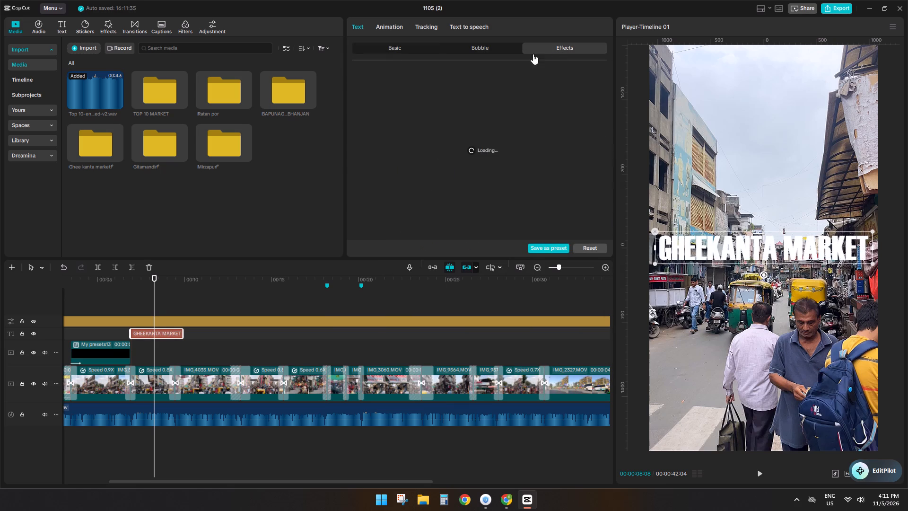
click(360, 90)
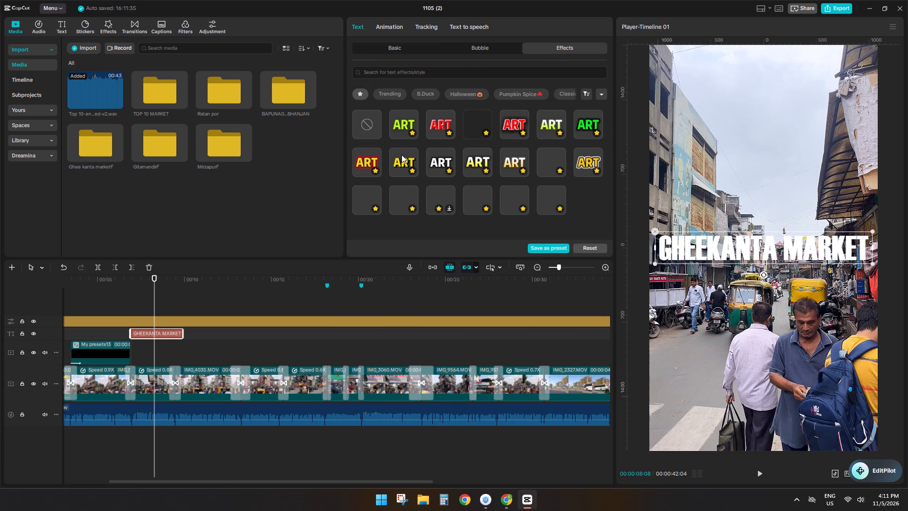
click(402, 155)
Move the GHEEKANTA MARKET title to the top of the video frame, centre it horizontally and shrink it slightly.
drag(816, 247, 809, 84)
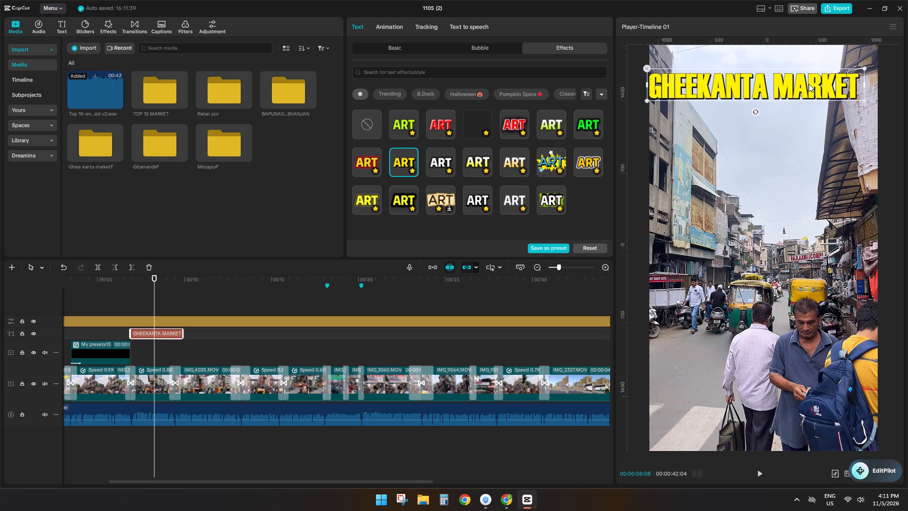
drag(809, 84, 815, 81)
drag(871, 100, 834, 93)
click(795, 78)
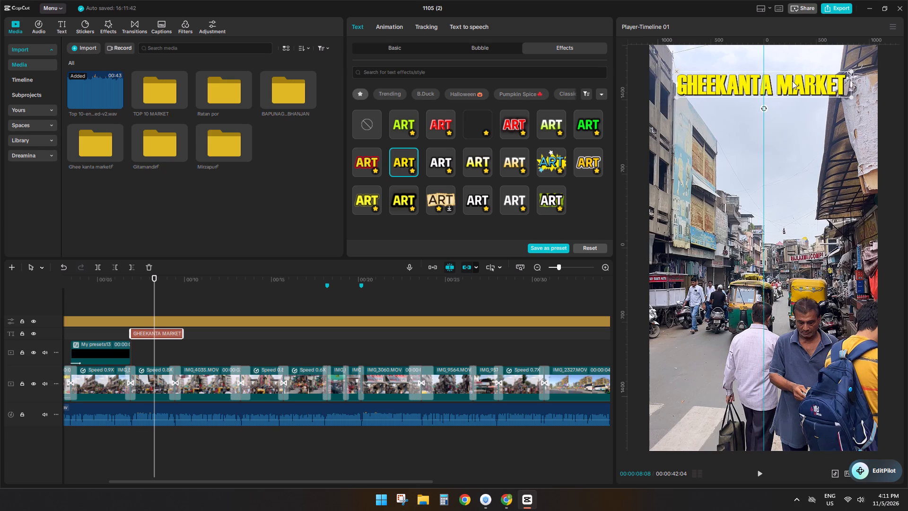
Search the sticker library for Location.
click(83, 26)
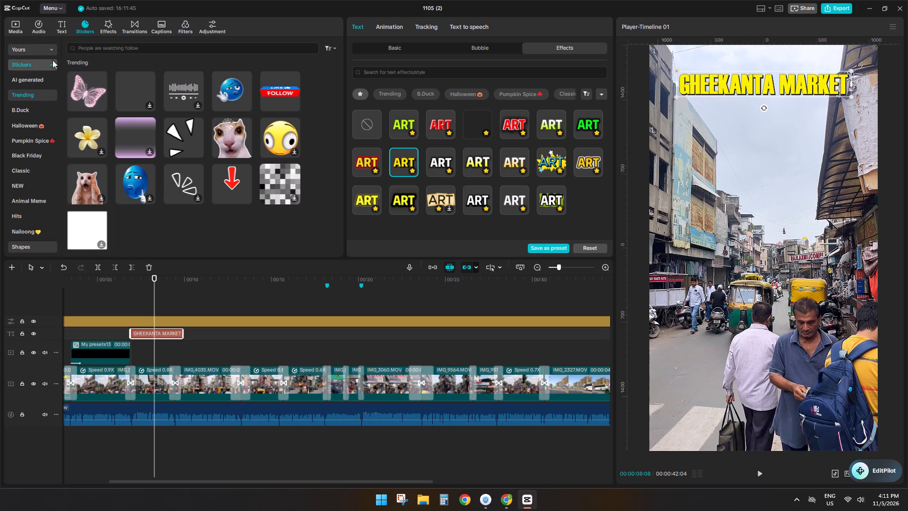
click(26, 67)
click(93, 47)
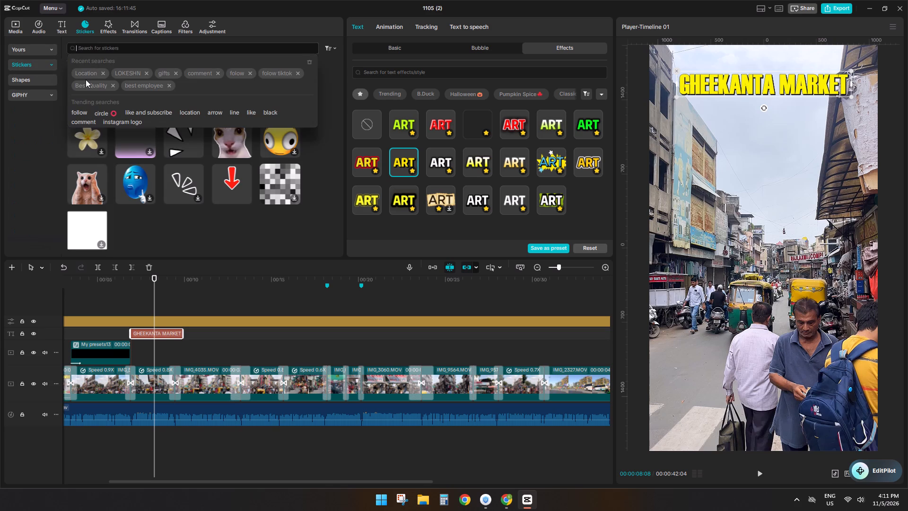
click(86, 79)
click(84, 77)
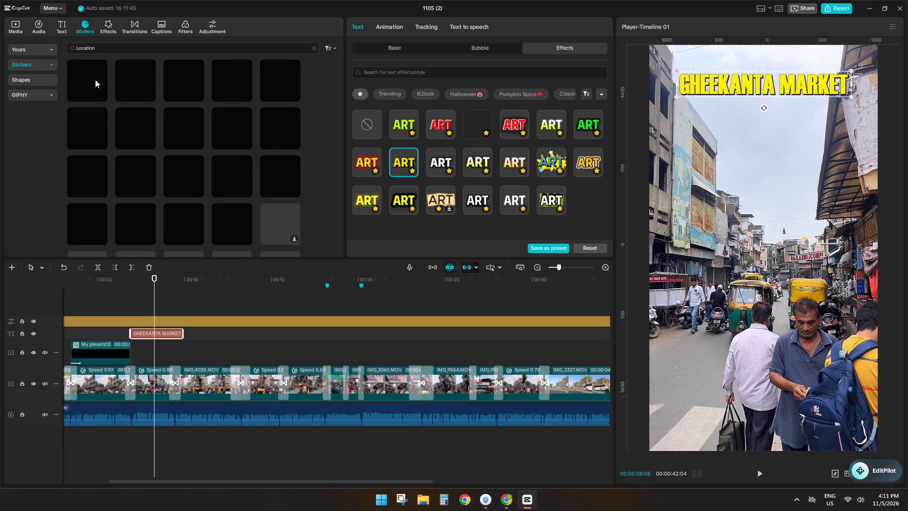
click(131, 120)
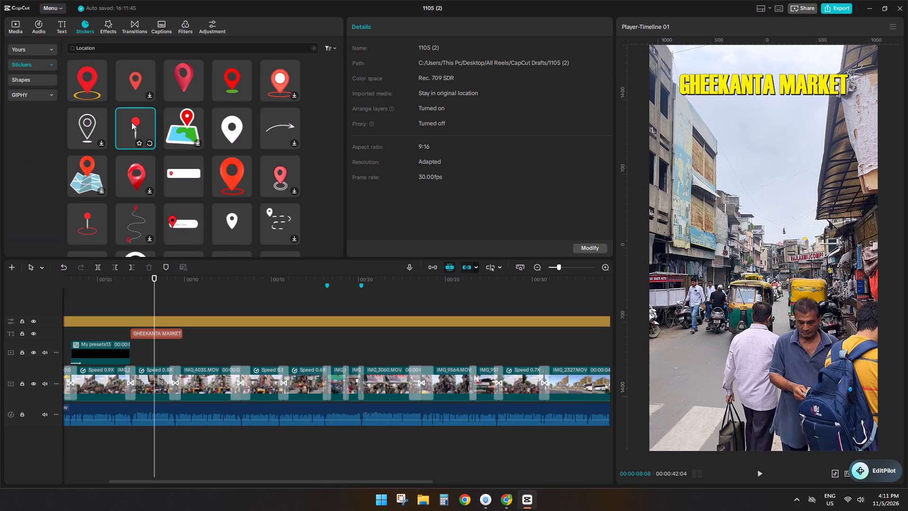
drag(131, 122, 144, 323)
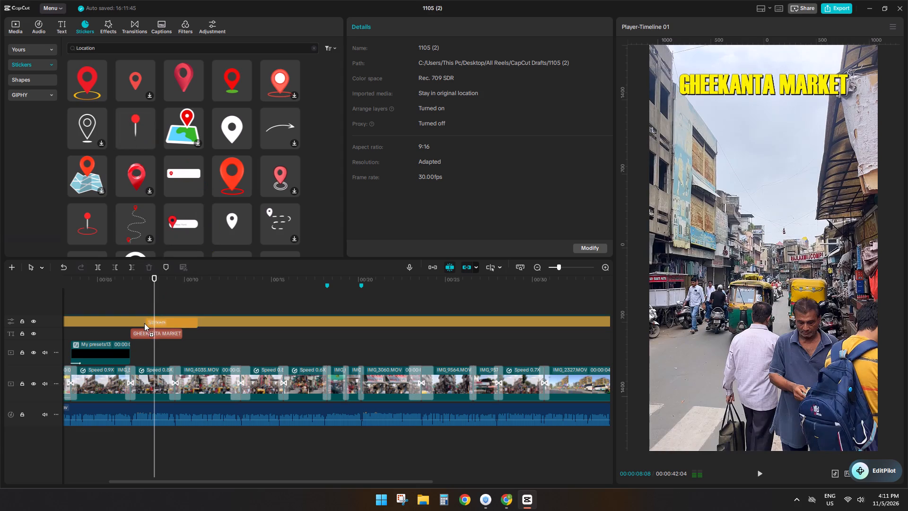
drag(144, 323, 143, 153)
Add the plain red map-pin sticker with a white centre on a track above the title, aligned with the title's start.
scroll(175, 219, down, 3)
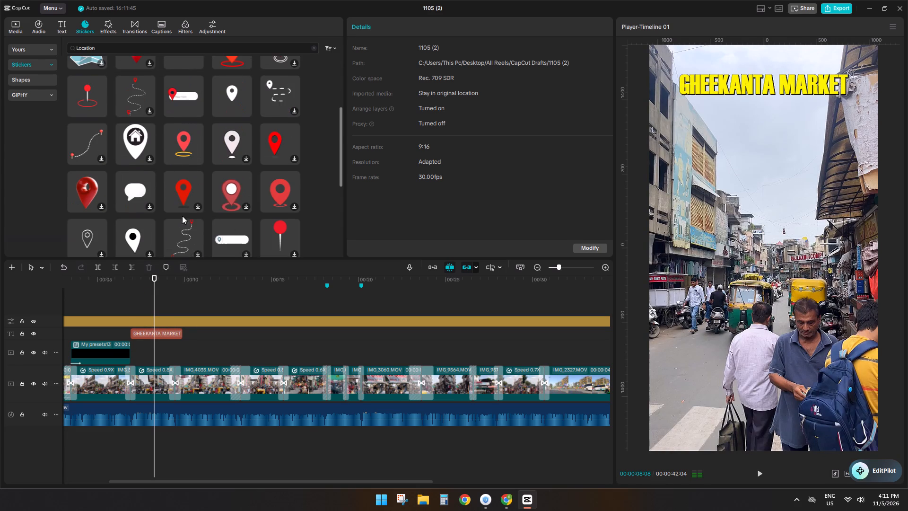
click(278, 149)
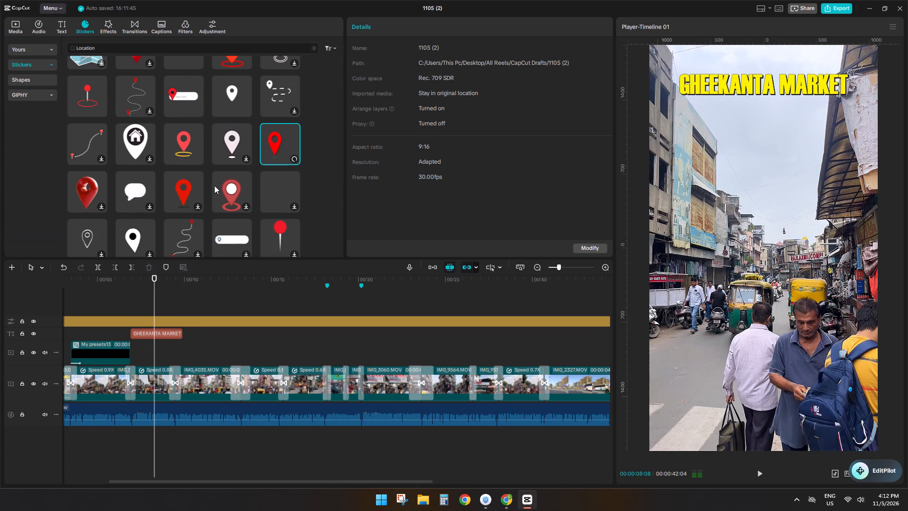
scroll(94, 192, down, 2)
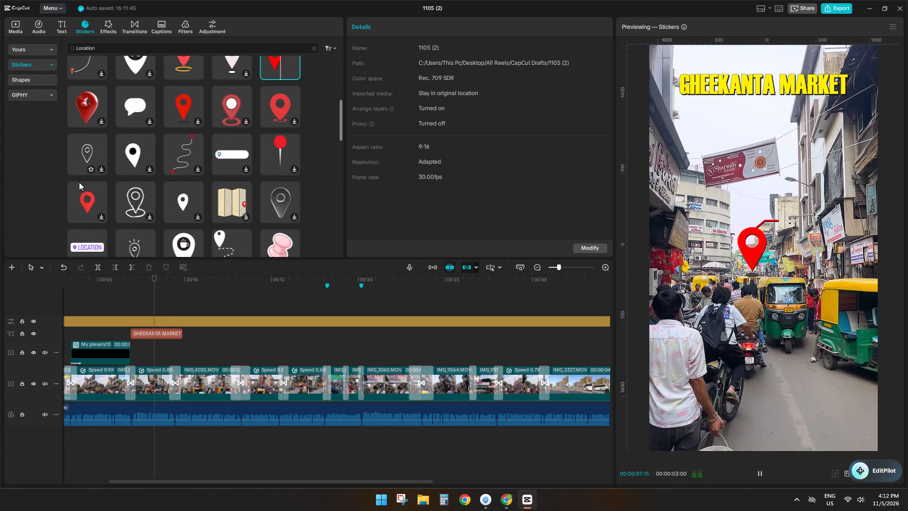
click(79, 203)
drag(79, 203, 130, 335)
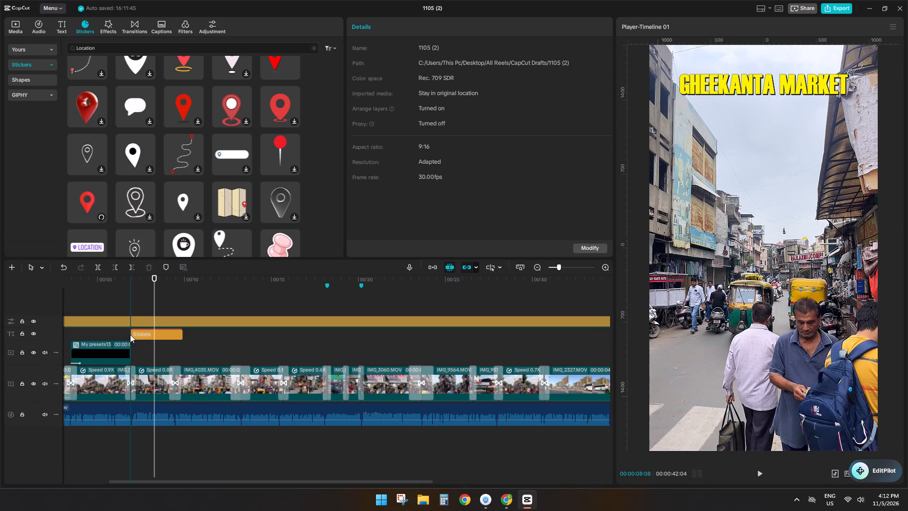
Move the red pin sticker up onto the GHEEKANTA MARKET title at the top of the frame.
drag(780, 276, 797, 82)
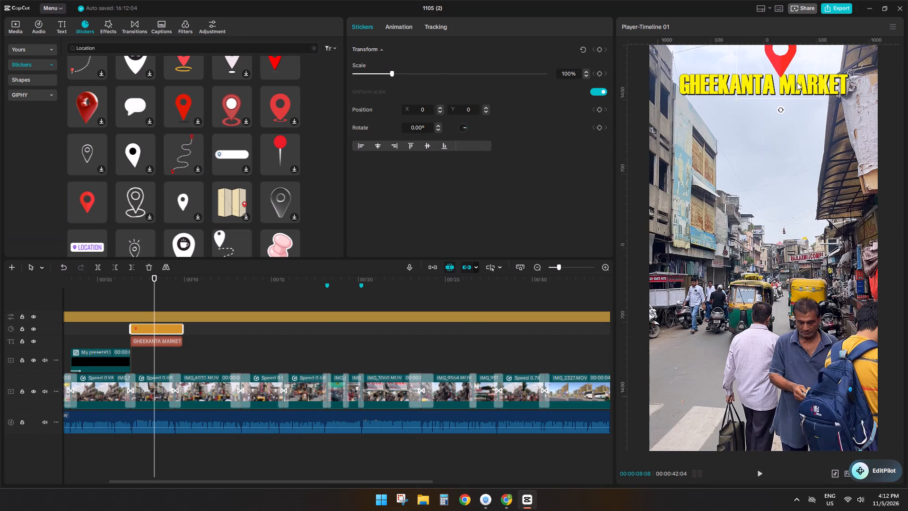
drag(797, 82, 785, 87)
Select the pin sticker and the title together and move both slightly down in the frame, keeping the title centred.
drag(183, 358, 169, 347)
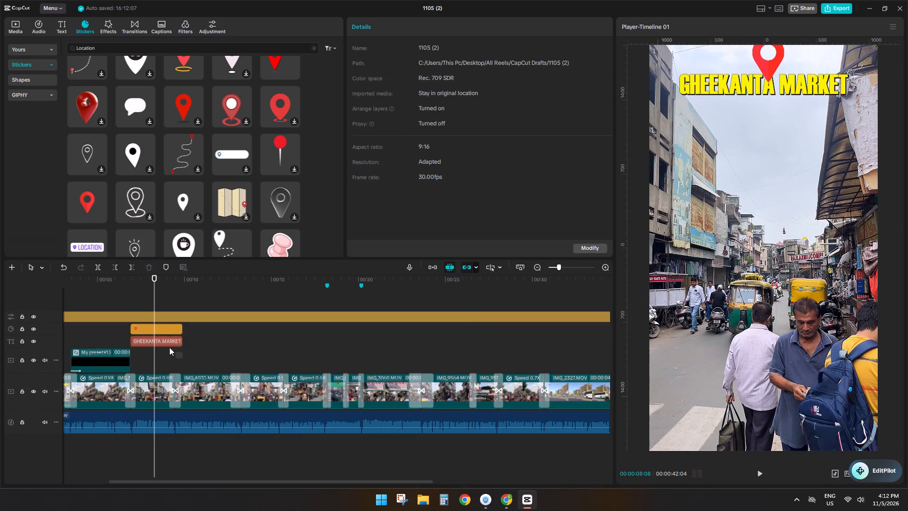
drag(169, 347, 162, 332)
drag(787, 82, 782, 111)
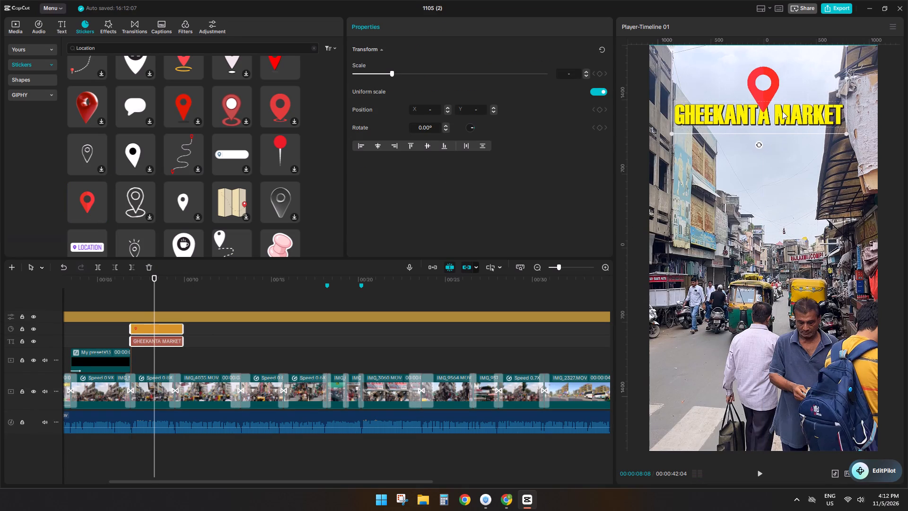
drag(782, 111, 787, 109)
Scale the pin sticker to 55% and place it centred just above the title at X 0, Y 1517.
click(172, 325)
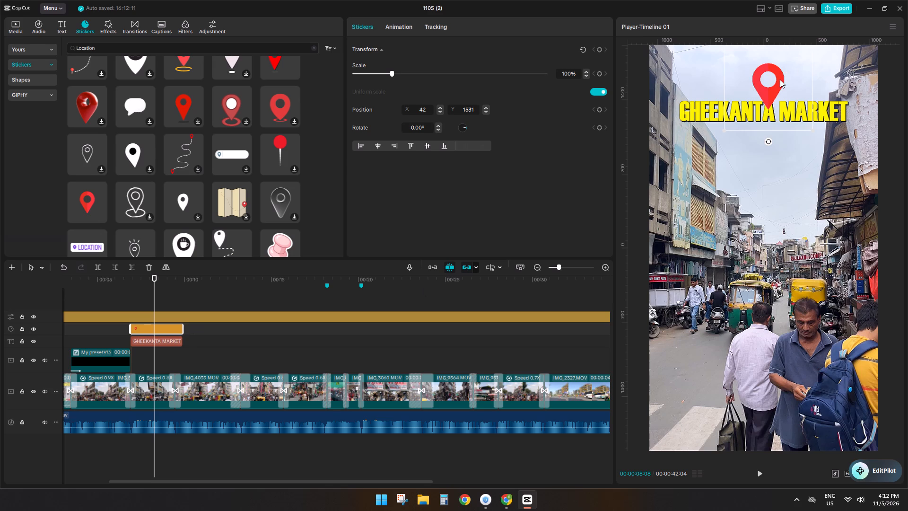
drag(756, 88, 750, 80)
drag(810, 121, 788, 97)
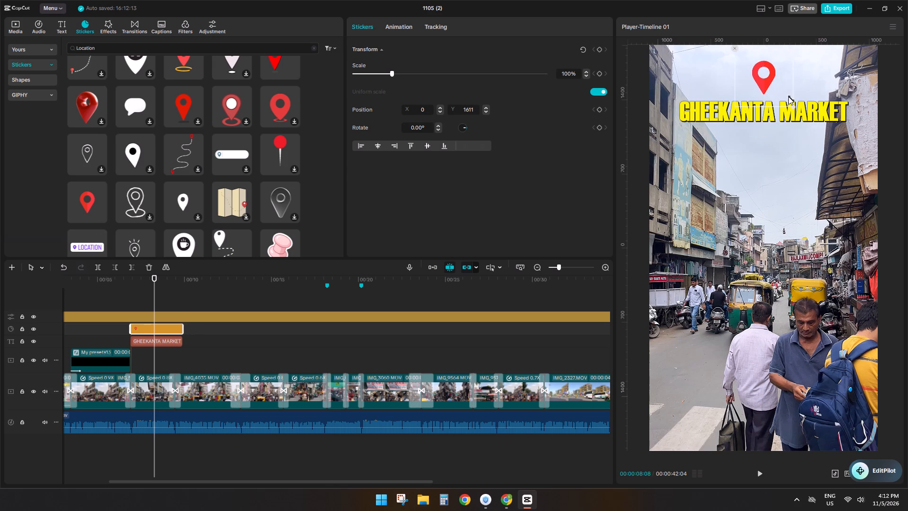
drag(788, 97, 783, 90)
drag(768, 80, 768, 90)
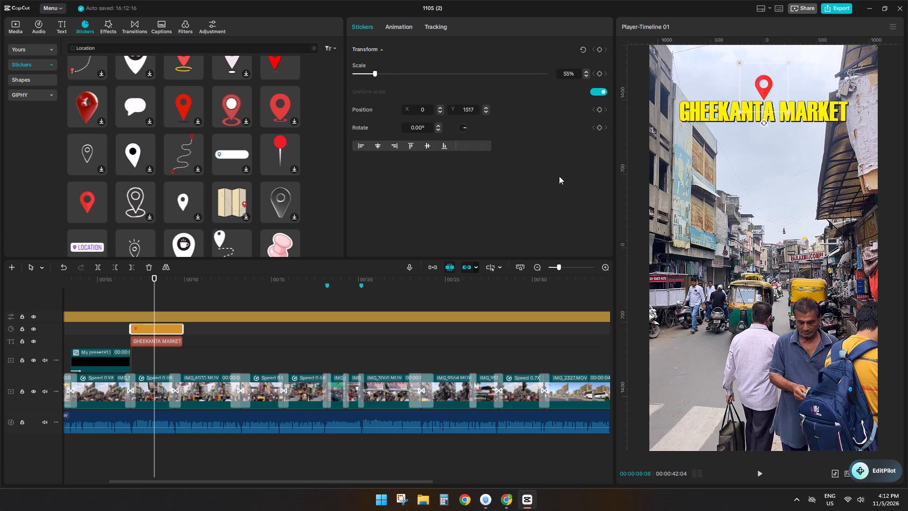
Select the pin sticker and the GHEEKANTA MARKET title together and move both slightly up, keeping them centred.
drag(171, 352, 150, 331)
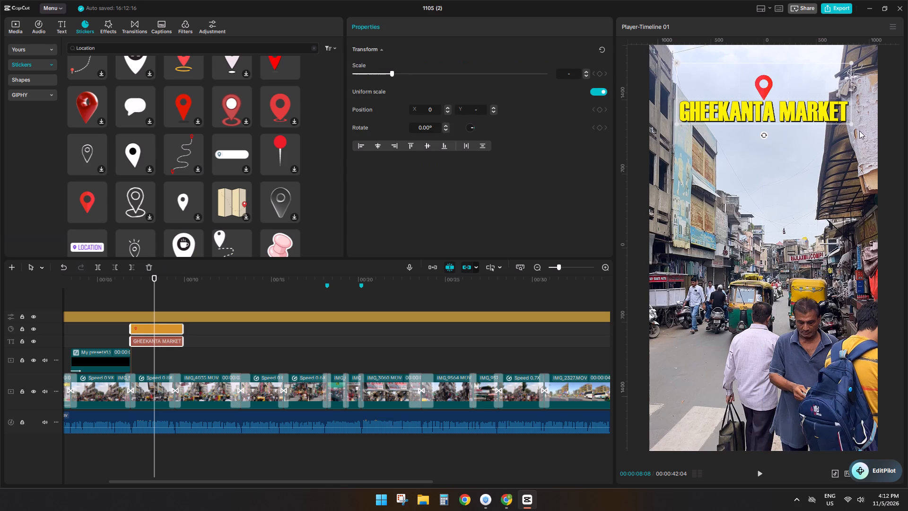
drag(812, 119, 814, 108)
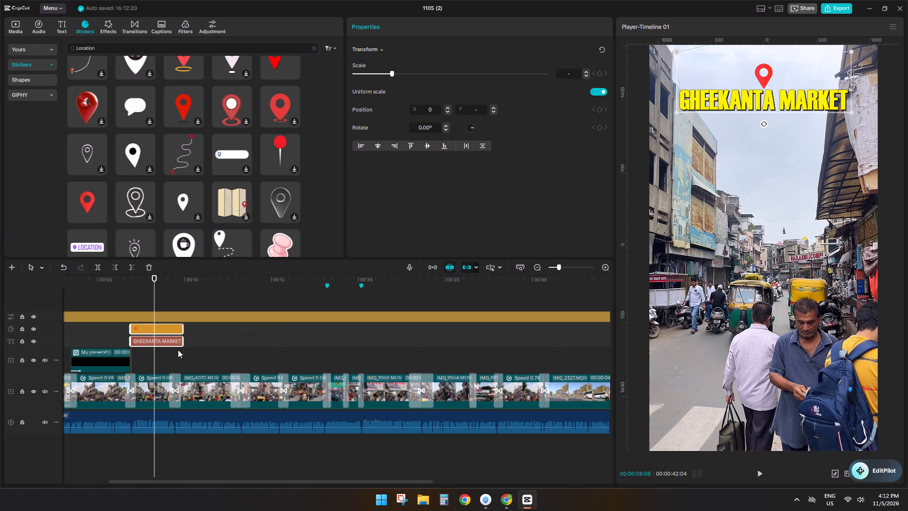
double_click(134, 351)
key(space)
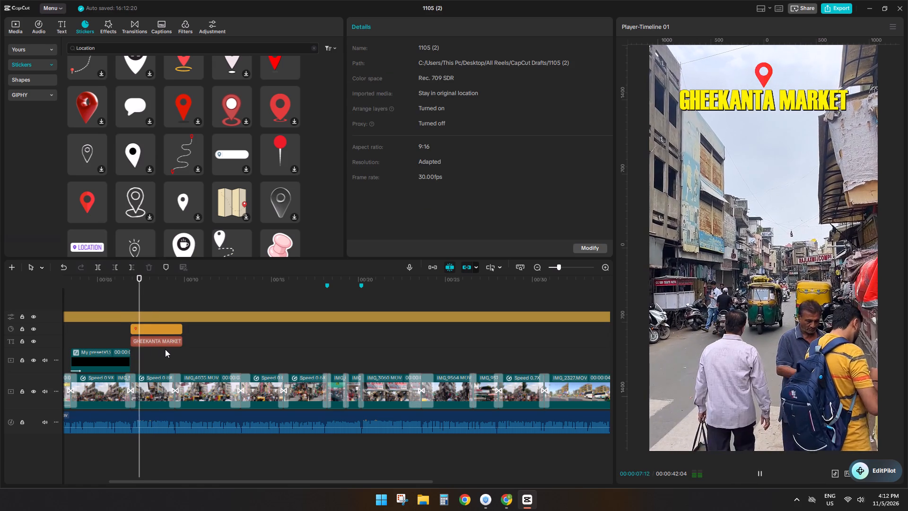
key(space)
Combine the pin sticker and title into one compound clip and give it an entrance animation from the Trending set.
drag(183, 352, 163, 332)
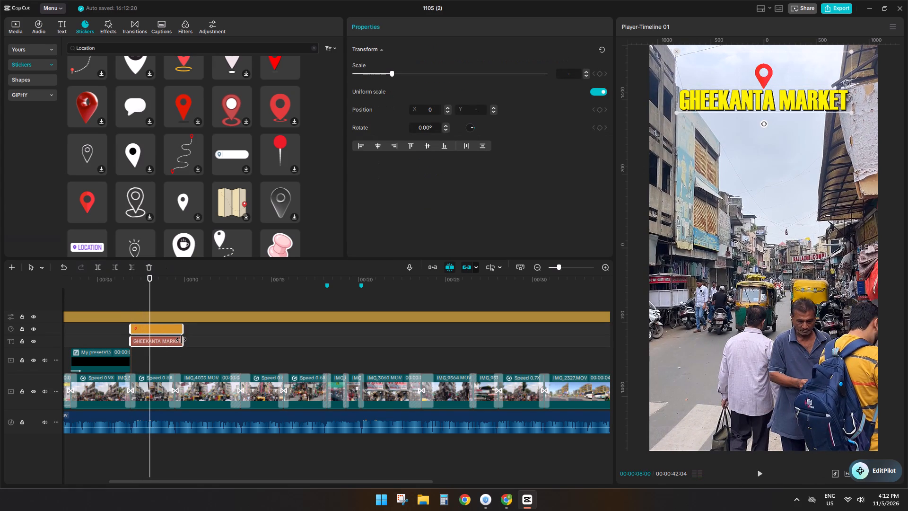
key(alt+g)
click(445, 27)
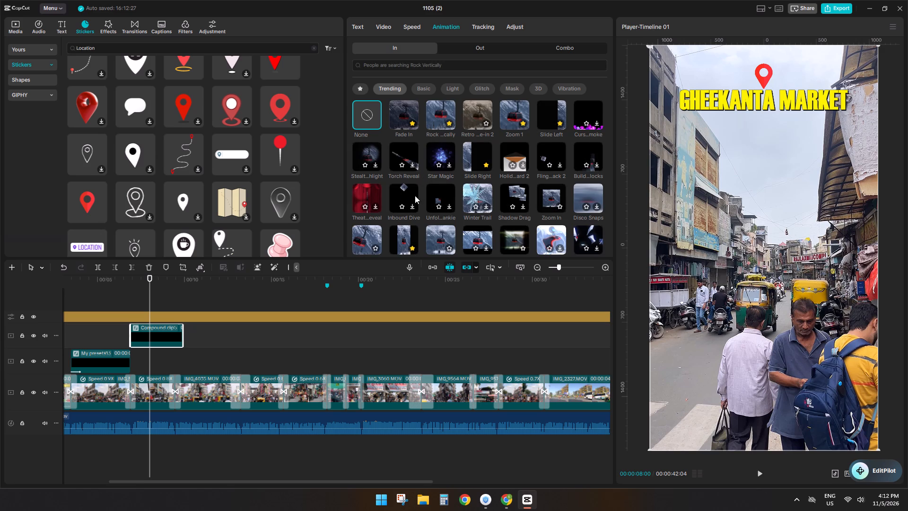
click(398, 234)
key(space)
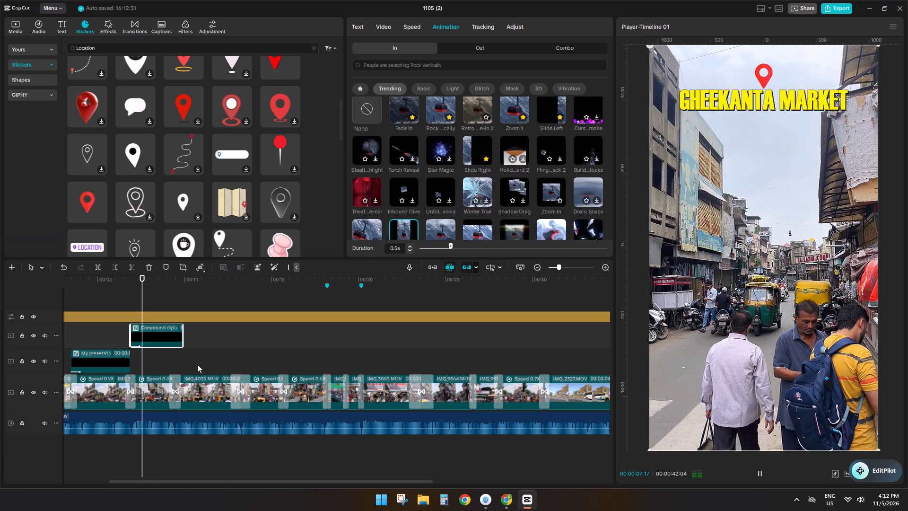
key(space)
Open the saved My presets collection and look through it for a caption preset.
click(14, 28)
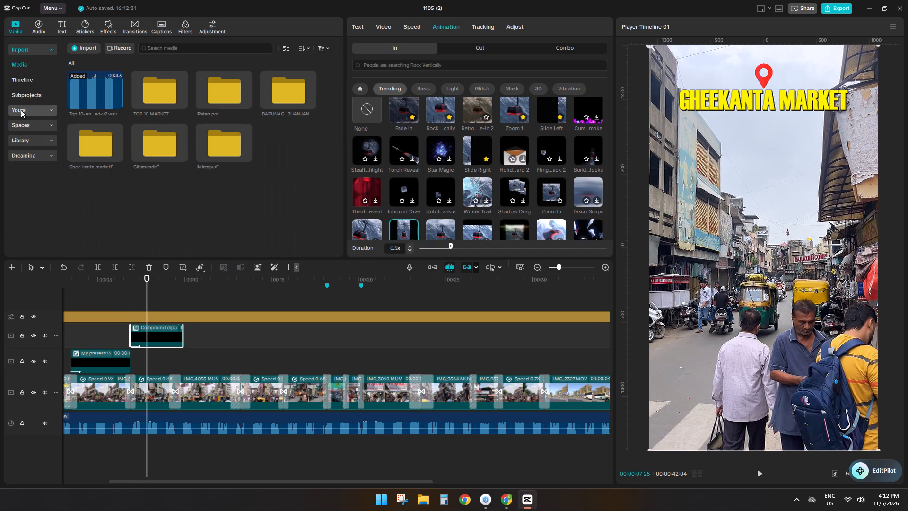
click(21, 110)
click(32, 95)
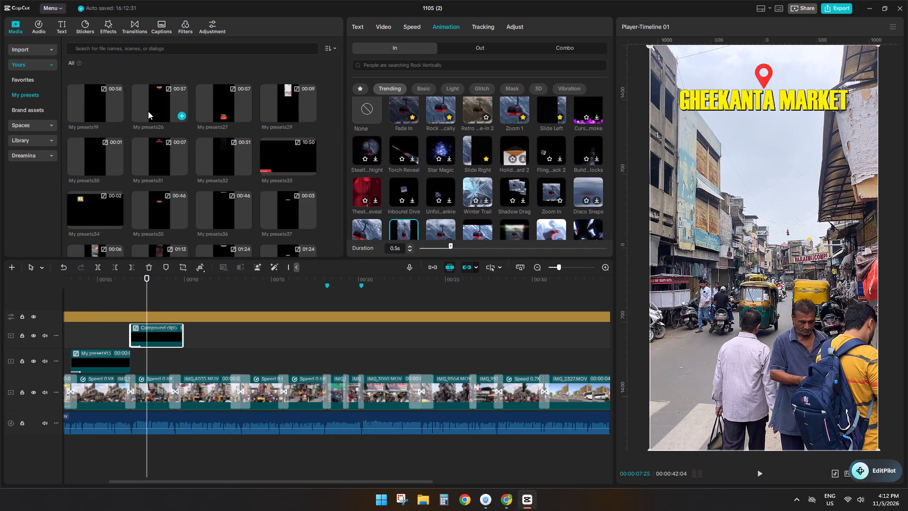
scroll(148, 107, down, 11)
double_click(157, 222)
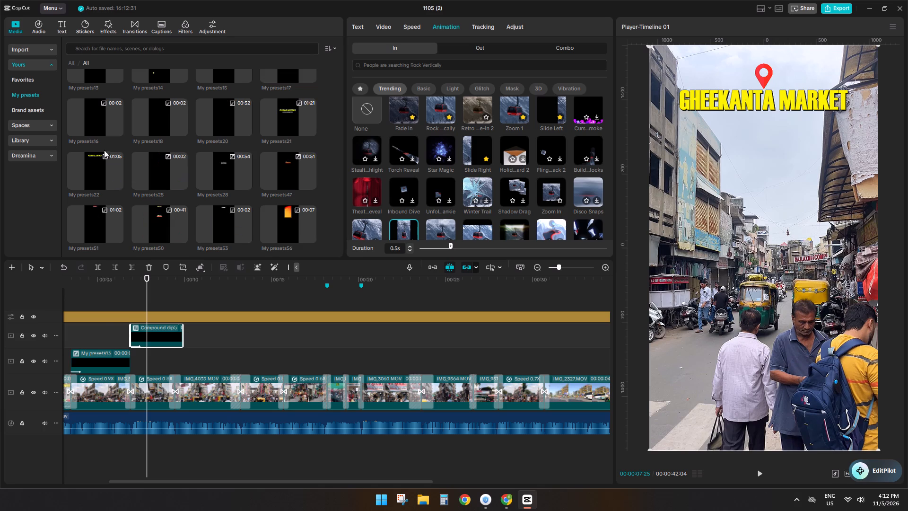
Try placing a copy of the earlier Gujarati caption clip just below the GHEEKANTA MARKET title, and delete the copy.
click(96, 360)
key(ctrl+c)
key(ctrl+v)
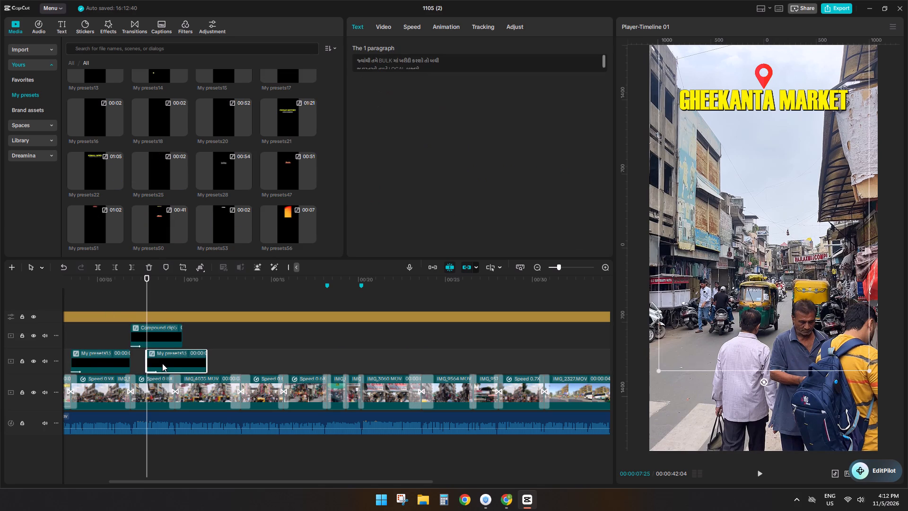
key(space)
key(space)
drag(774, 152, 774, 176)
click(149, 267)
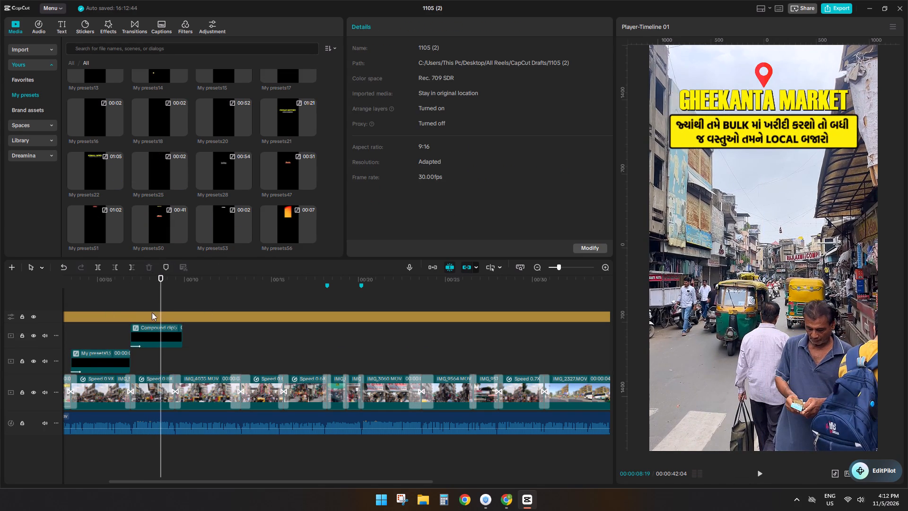
Move the GHEEKANTA MARKET compound clip slightly further up in the frame.
click(152, 324)
click(147, 339)
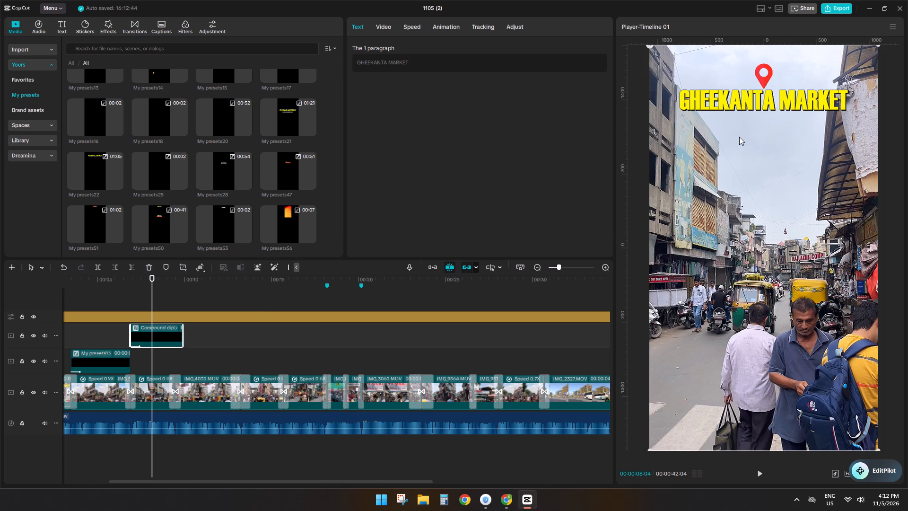
drag(772, 134, 770, 125)
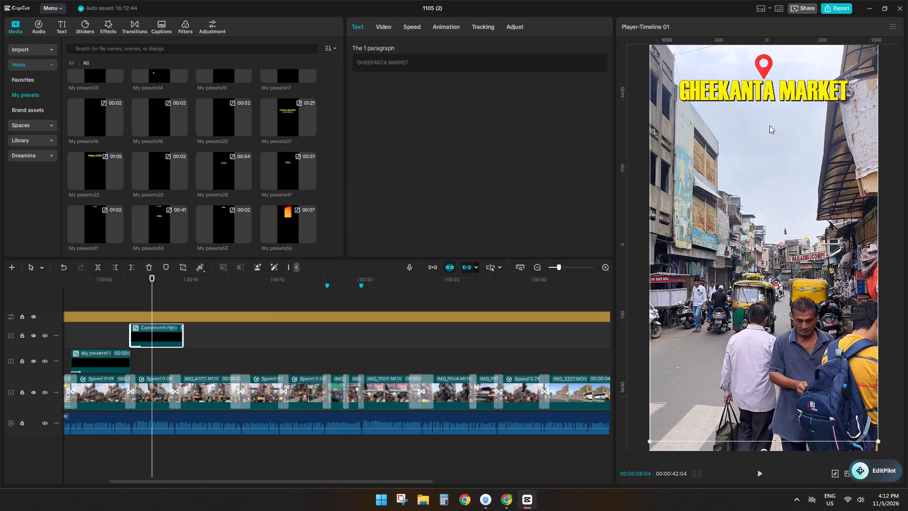
Add the yellow banner preset My presets7 on the track below the title clip, starting shortly after the title, and preview it.
scroll(110, 126, up, 4)
drag(156, 130, 153, 349)
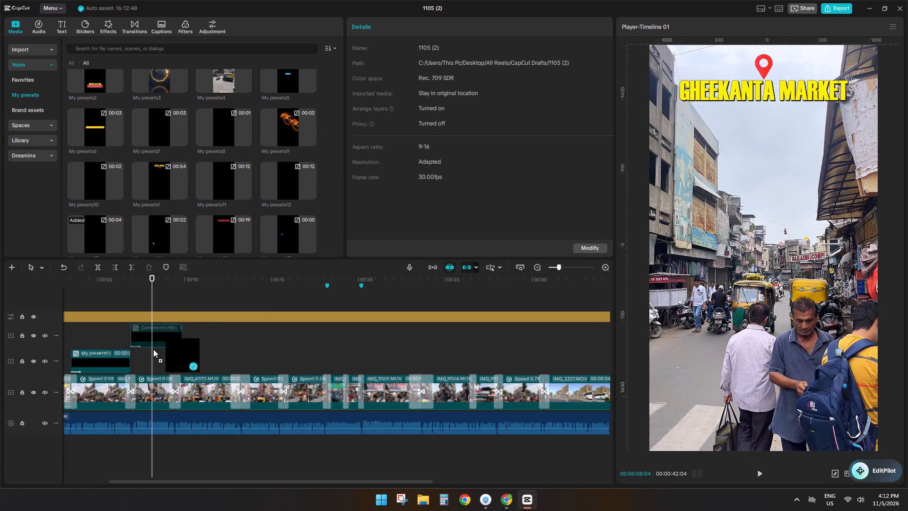
drag(153, 349, 147, 360)
click(140, 361)
key(space)
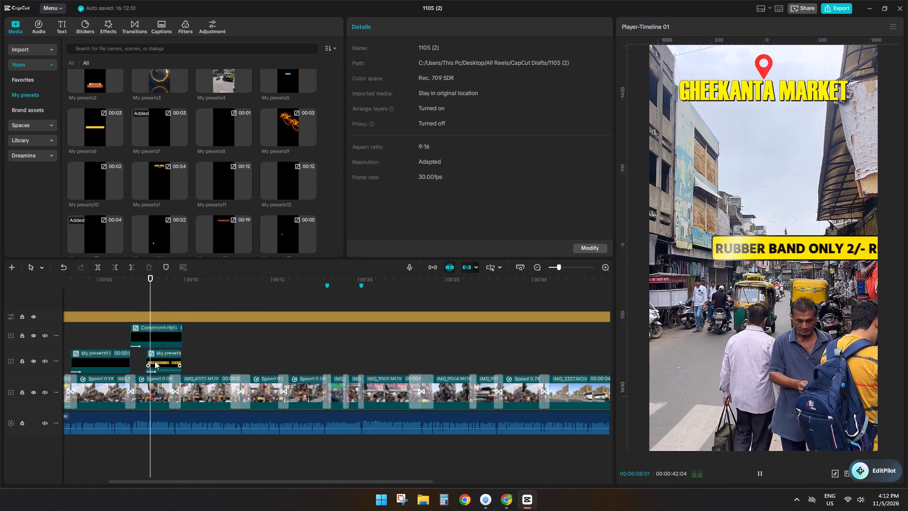
key(space)
click(139, 355)
drag(139, 355, 147, 355)
key(space)
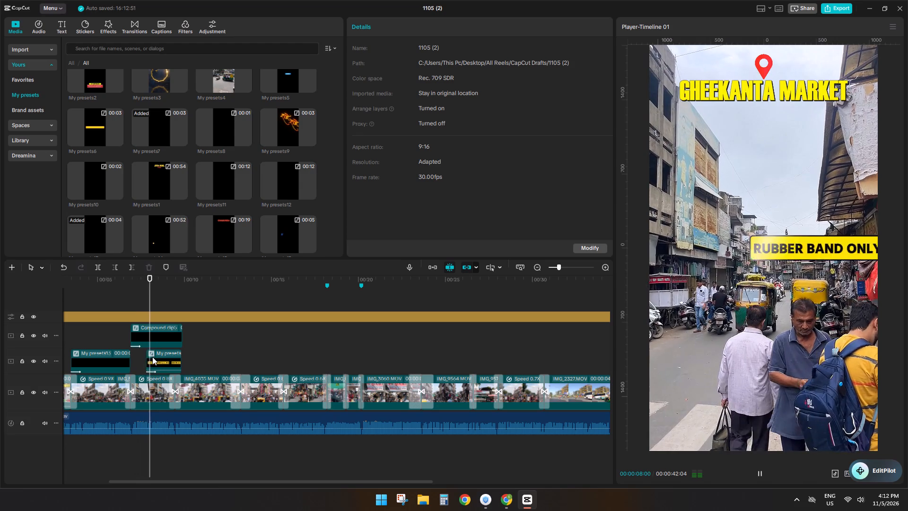
key(space)
click(176, 302)
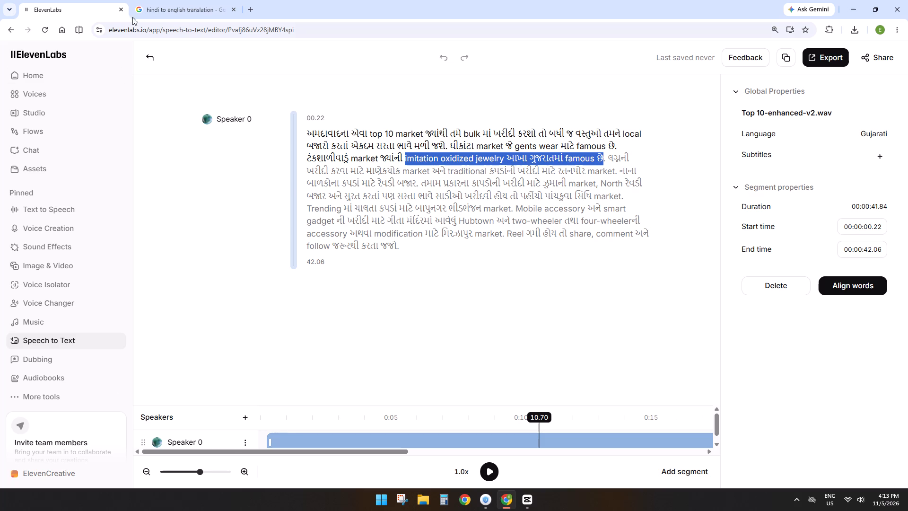
Translate the copied name "ટંકશાળીવાડું market" from Gujarati to English in the Google translation page, using the clipboard history.
click(157, 11)
click(299, 190)
click(212, 195)
key(super+v)
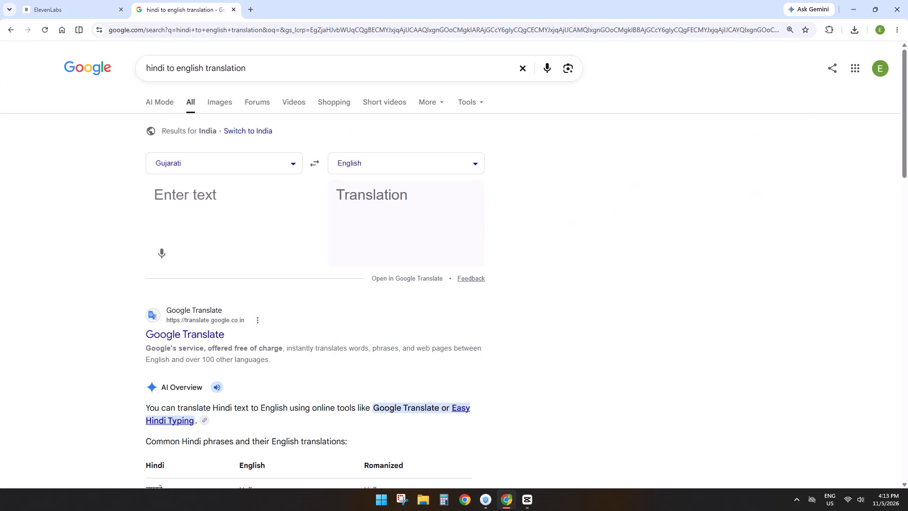
click(200, 333)
key(ctrl+v)
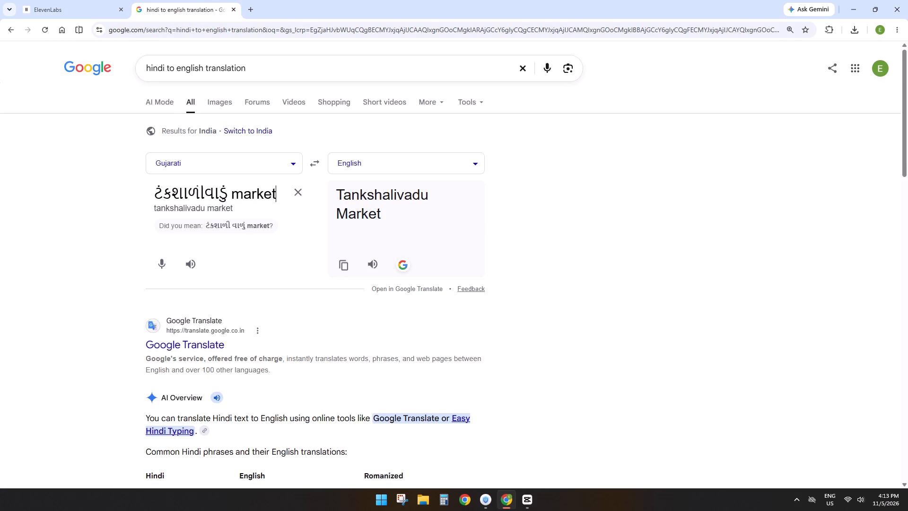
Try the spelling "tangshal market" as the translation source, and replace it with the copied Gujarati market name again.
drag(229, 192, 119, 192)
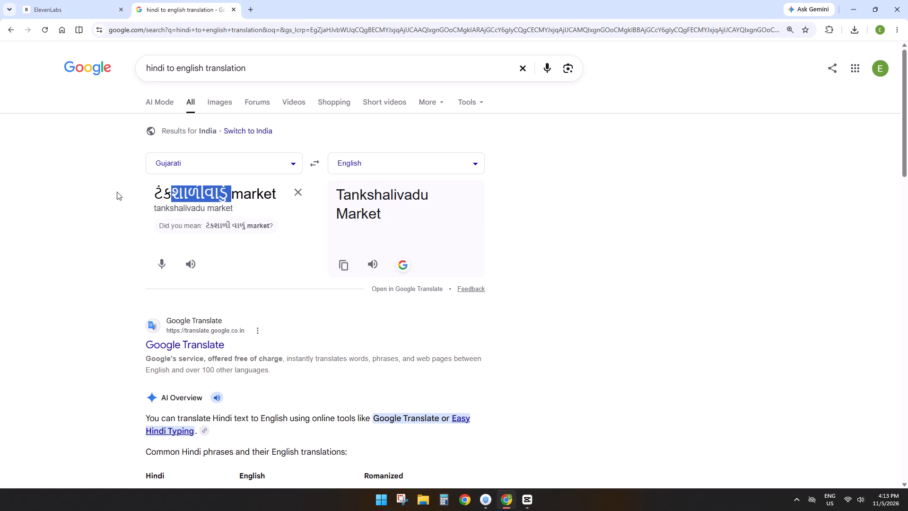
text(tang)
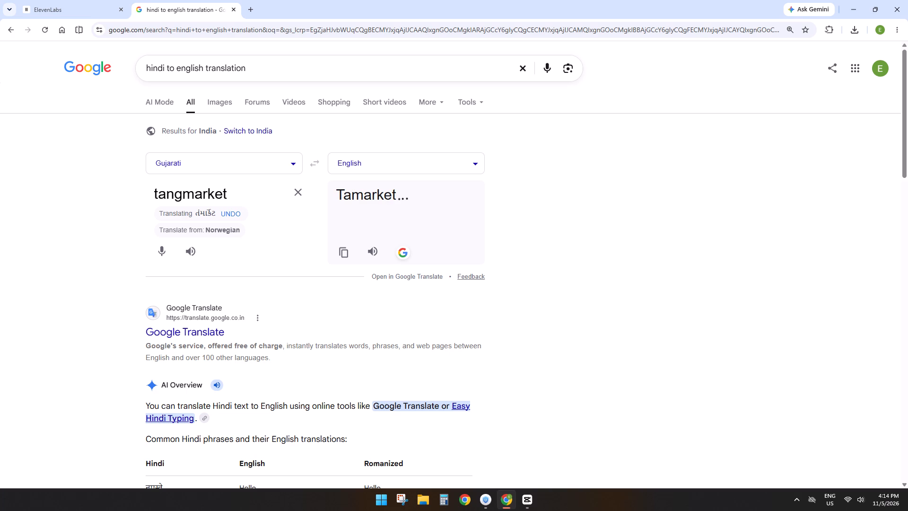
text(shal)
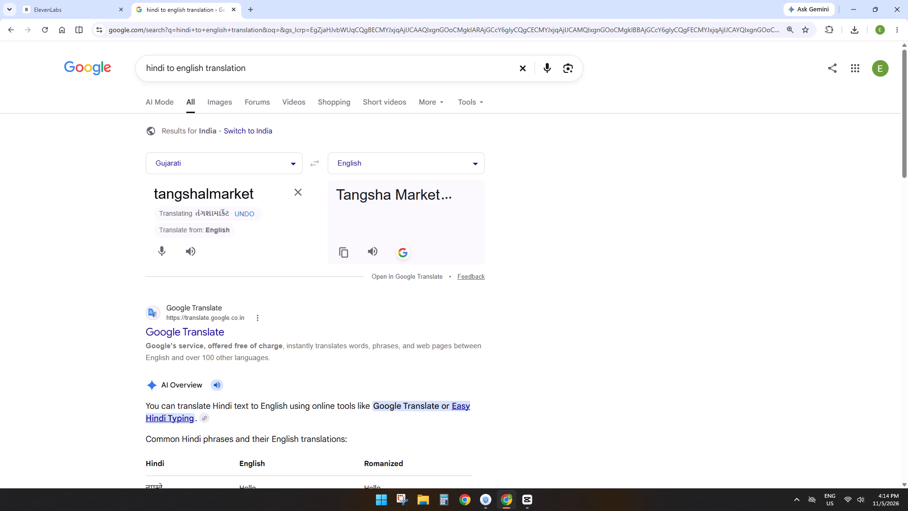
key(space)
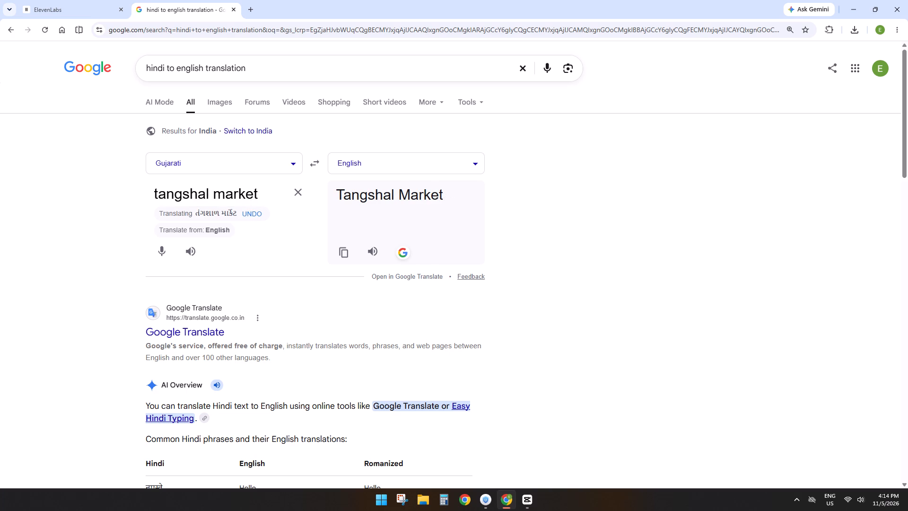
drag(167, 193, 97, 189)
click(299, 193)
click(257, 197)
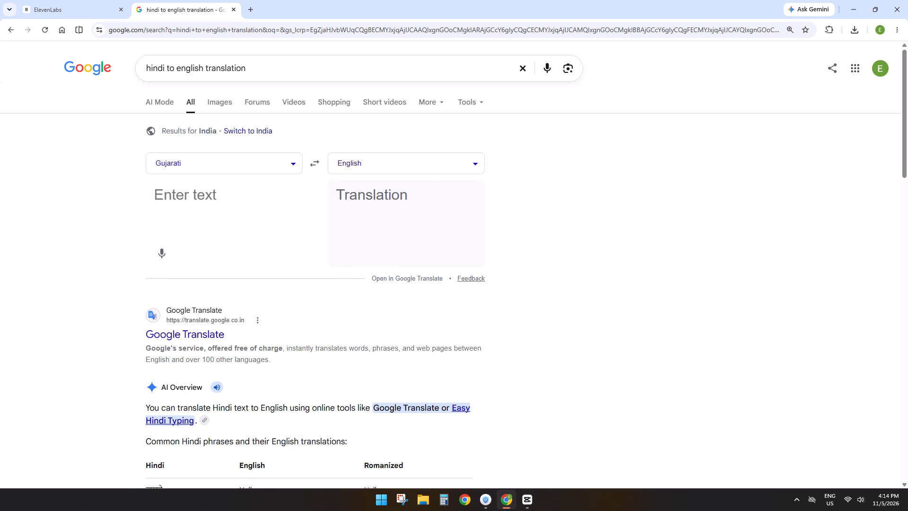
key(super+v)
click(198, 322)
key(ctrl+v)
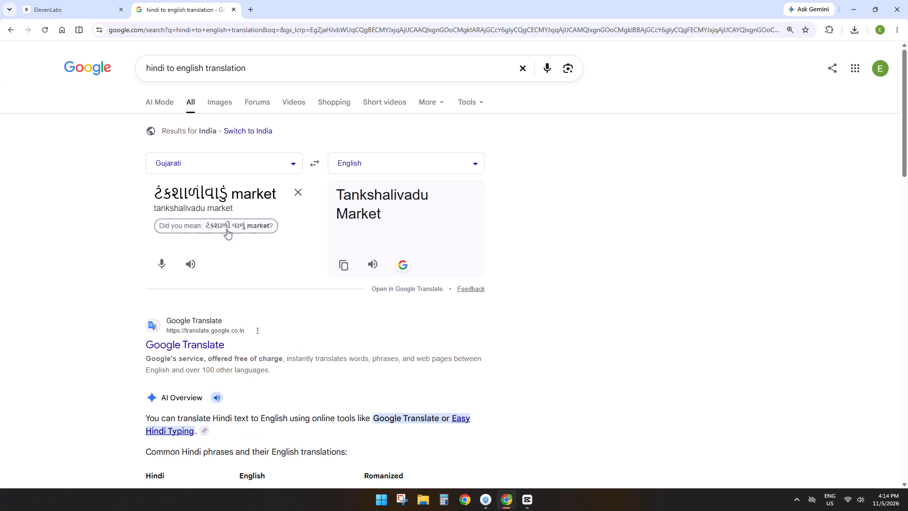
Switch to CapCut and listen to the voiceover from 00:00:09:14 to check how the market name is pronounced.
click(521, 502)
key(space)
click(180, 355)
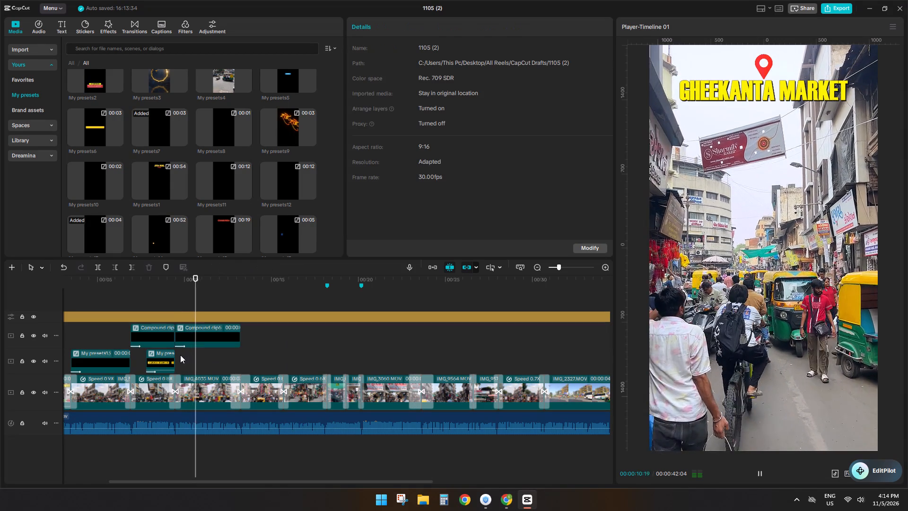
drag(180, 355, 175, 355)
key(space)
double_click(178, 354)
key(space)
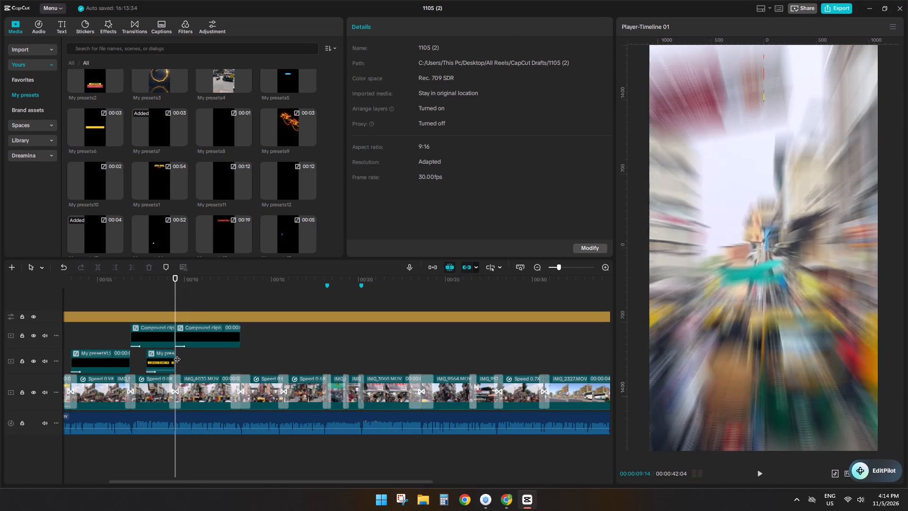
key(space)
Back in Chrome, correct the source name to "ટંકશાળ rod market" and copy the translation "Tankshal Rod Market".
click(505, 502)
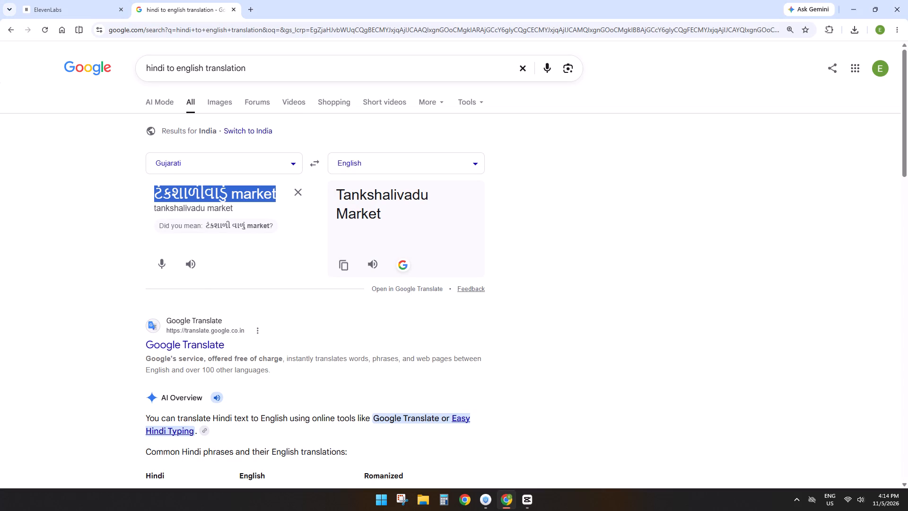
click(208, 192)
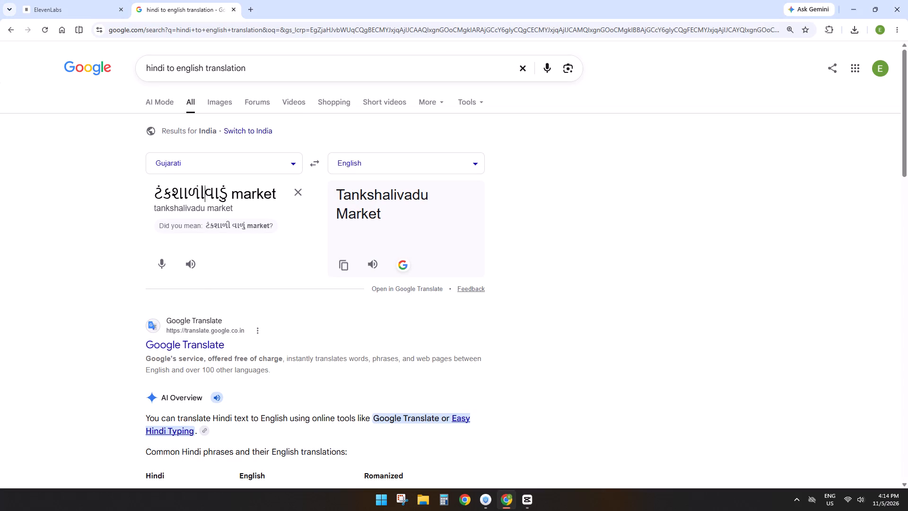
key(BackSpace)
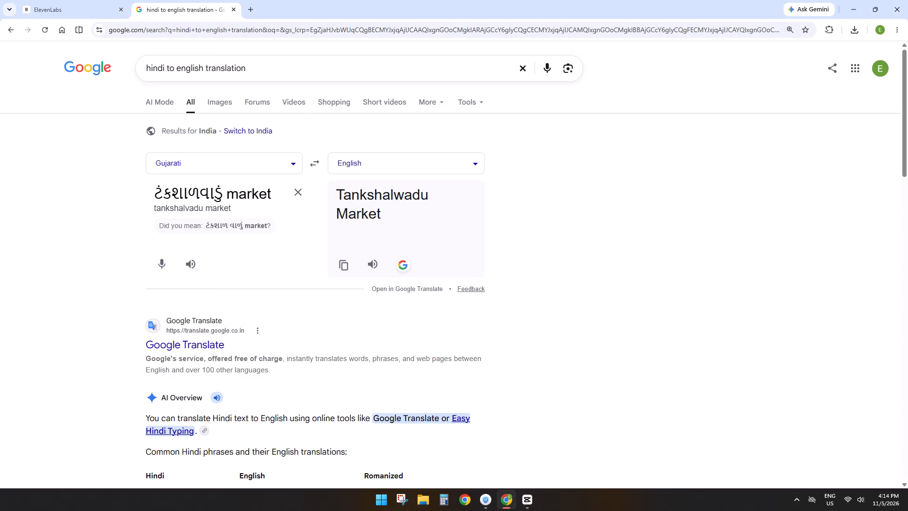
click(224, 223)
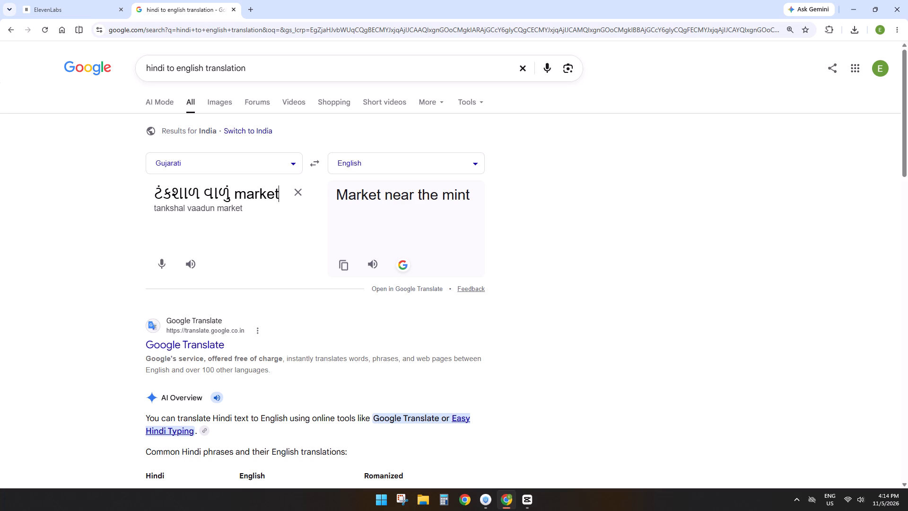
drag(229, 190, 207, 193)
key(BackSpace)
text(rod)
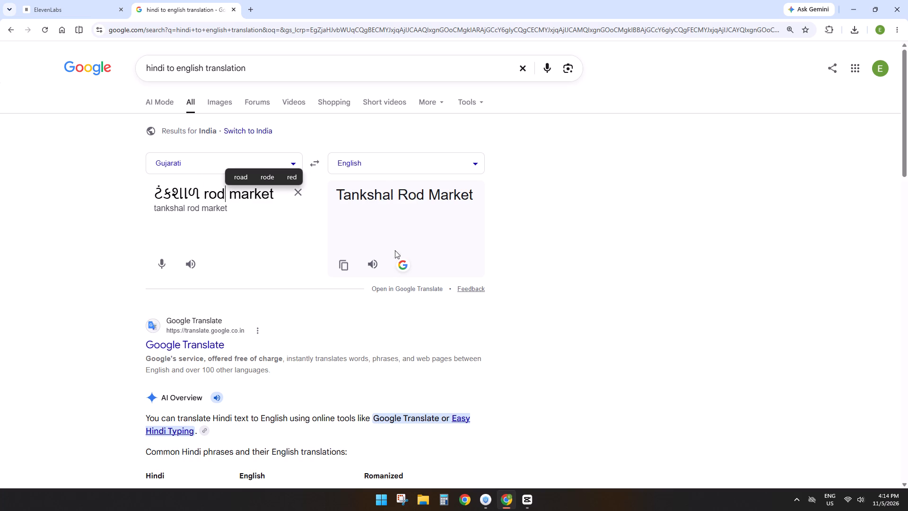
click(348, 267)
In CapCut, replace the duplicated title's text with uppercase "TANKSHALROD MARKET" and return to the main timeline.
click(522, 502)
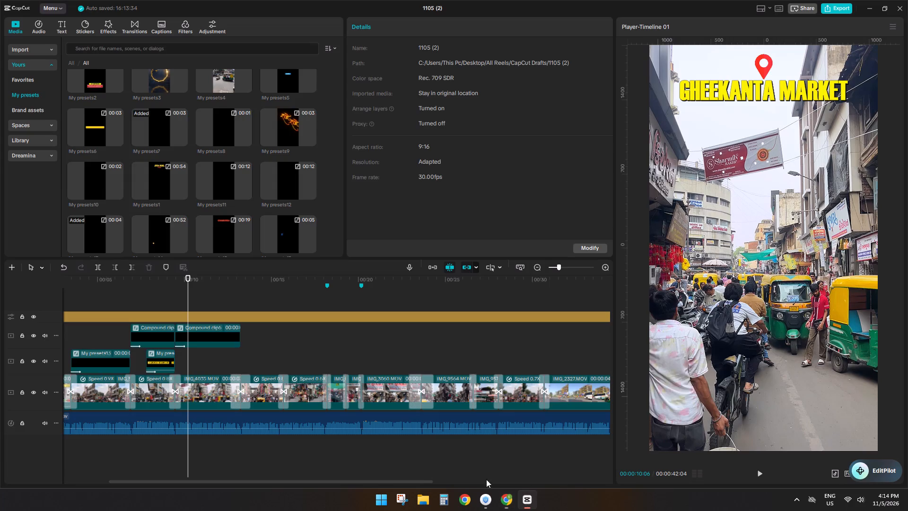
double_click(180, 332)
click(113, 357)
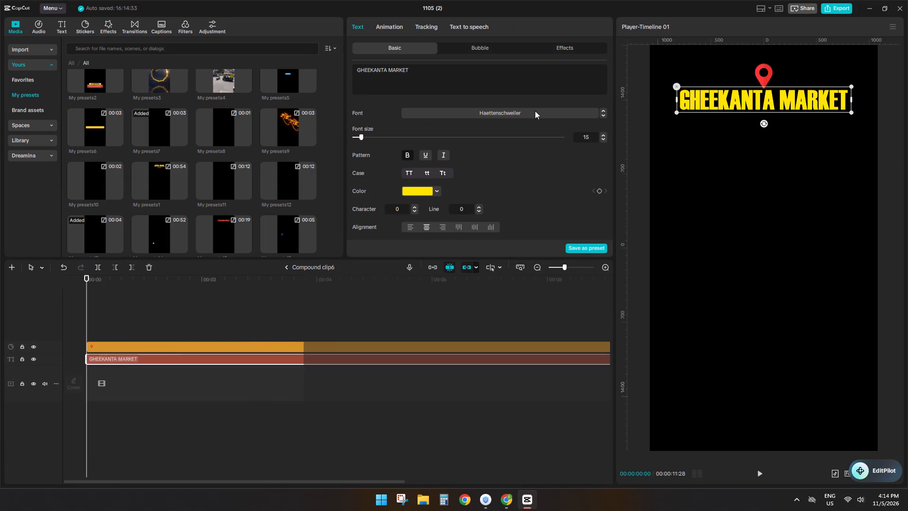
drag(458, 77, 127, 35)
key(ctrl+v)
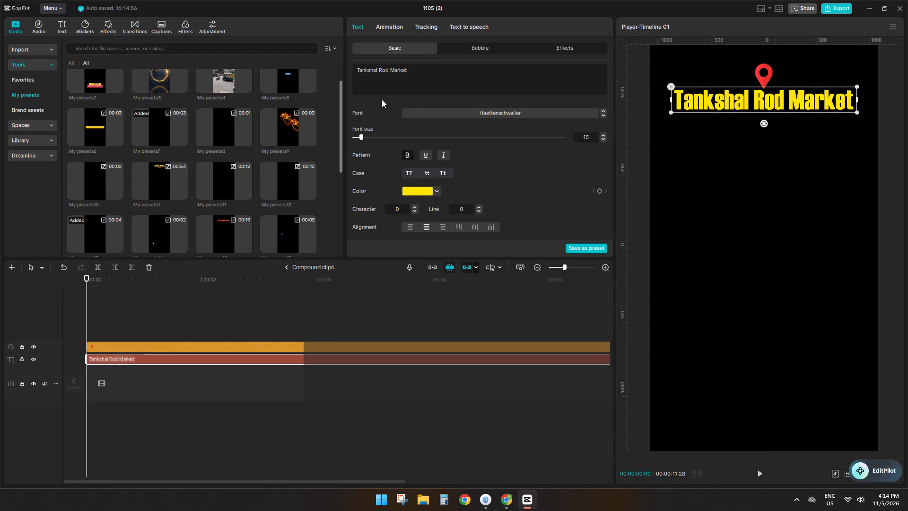
click(410, 175)
click(386, 70)
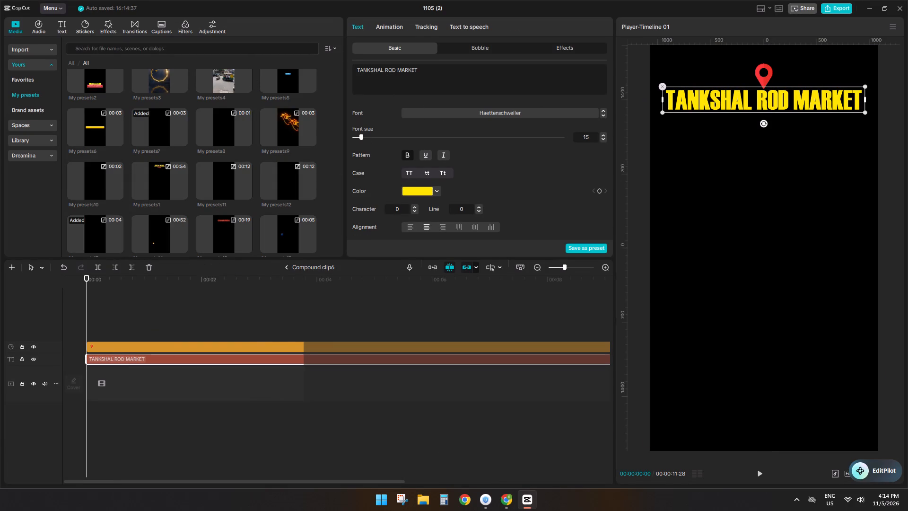
key(BackSpace)
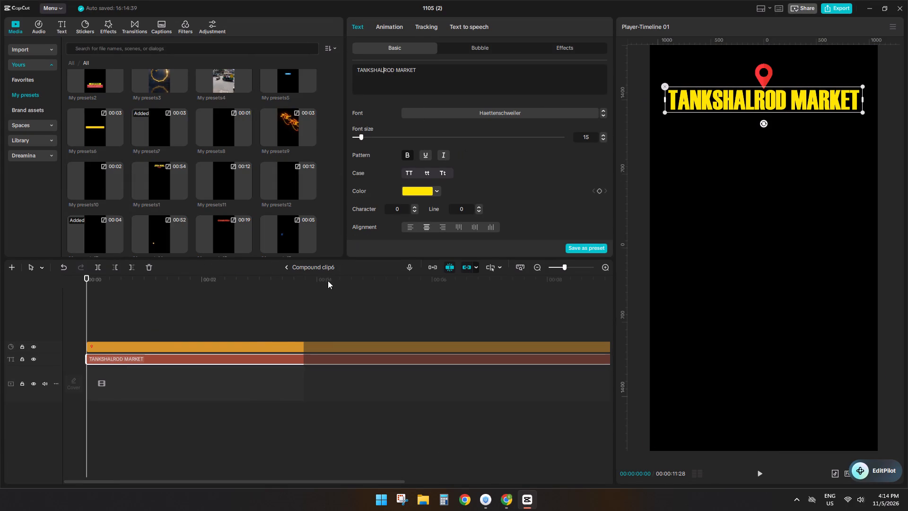
click(287, 263)
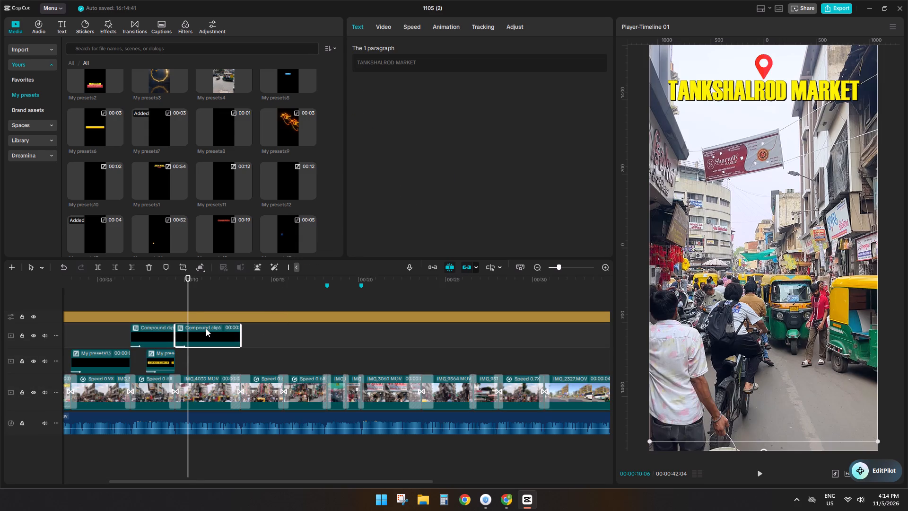
Find the caption's start in the voiceover and paste a copy of the first Gujarati caption banner at 00:00:10:11.
key(space)
click(183, 355)
key(space)
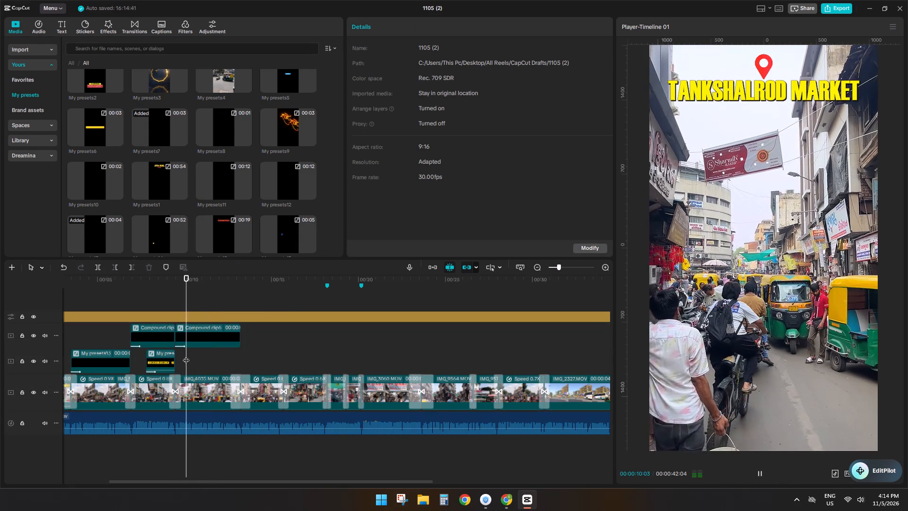
key(space)
key(space)
key(space)
click(131, 356)
key(ctrl+c)
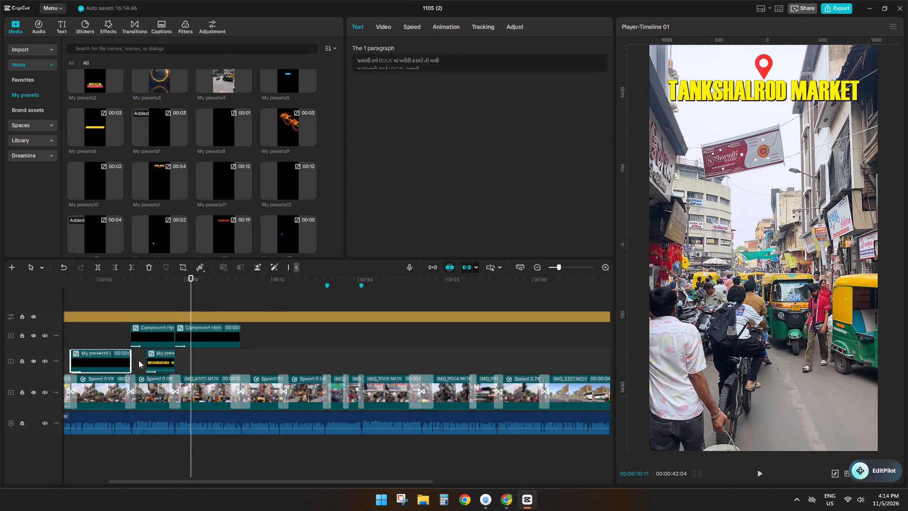
key(ctrl+v)
Cut the pasted caption banner and the TANKSHALROD MARKET title at 00:00:13:07 and delete the parts after it.
key(space)
click(238, 340)
click(240, 336)
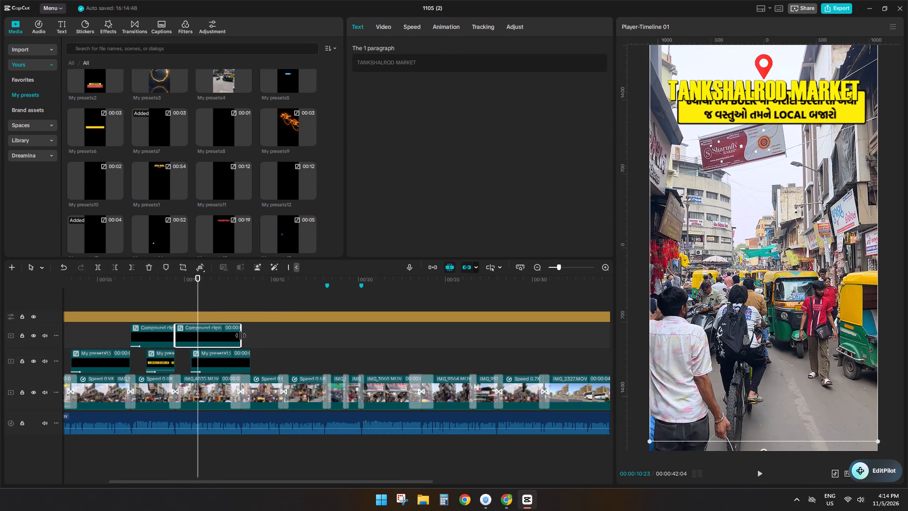
click(240, 297)
click(239, 361)
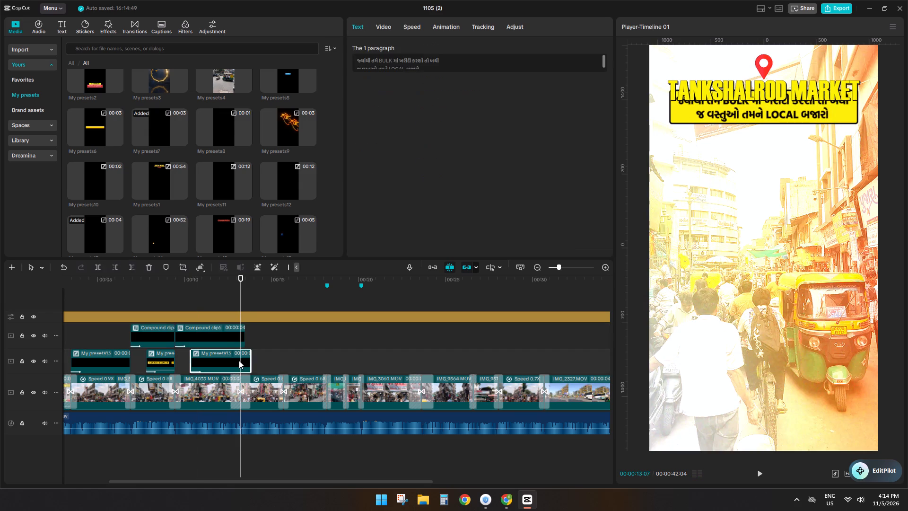
key(s)
key(d)
click(234, 343)
key(s)
key(d)
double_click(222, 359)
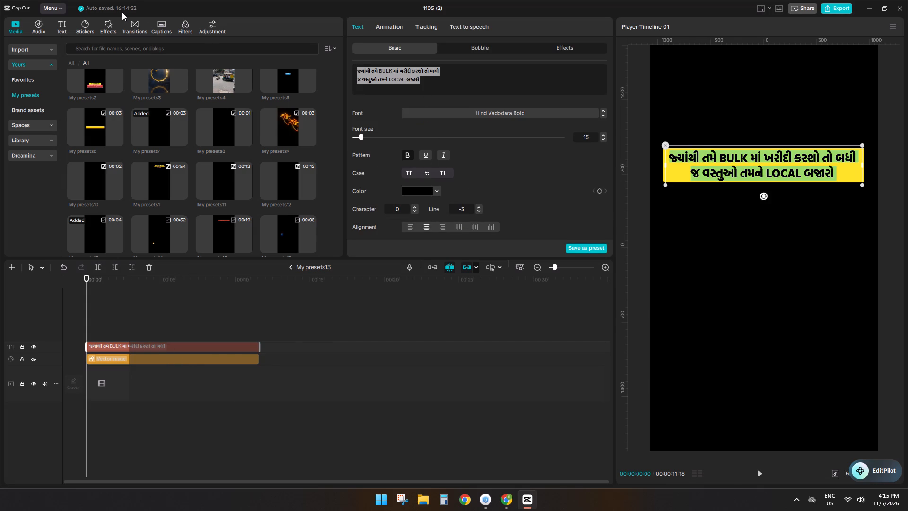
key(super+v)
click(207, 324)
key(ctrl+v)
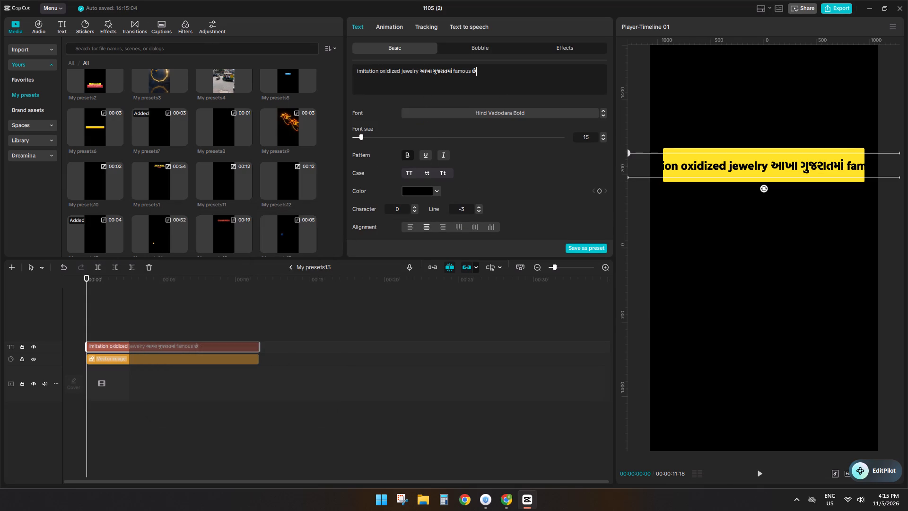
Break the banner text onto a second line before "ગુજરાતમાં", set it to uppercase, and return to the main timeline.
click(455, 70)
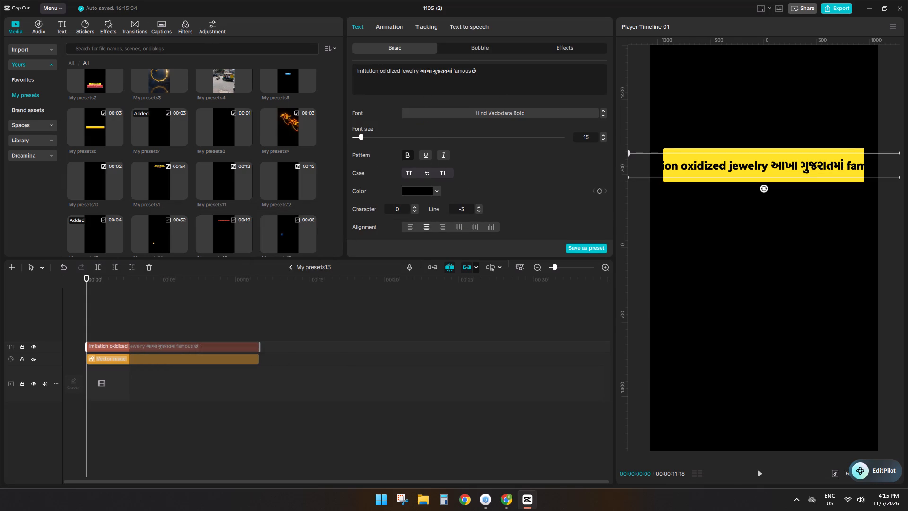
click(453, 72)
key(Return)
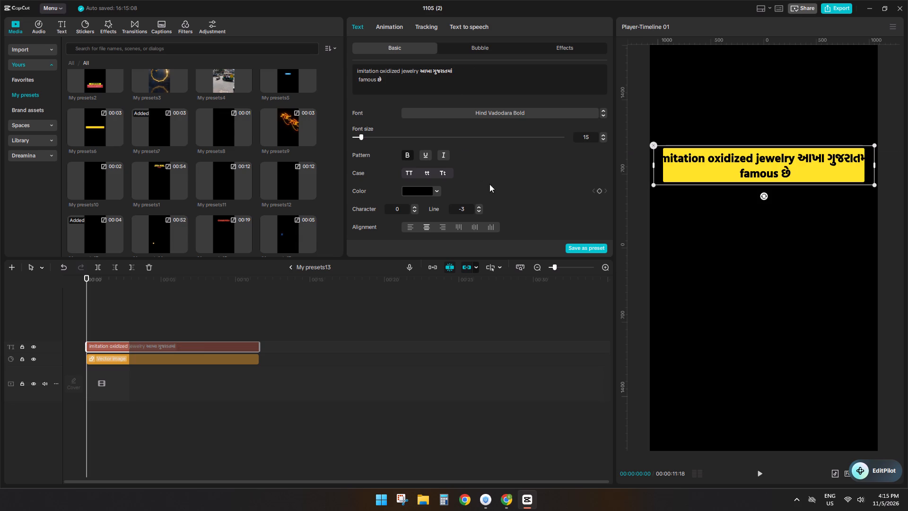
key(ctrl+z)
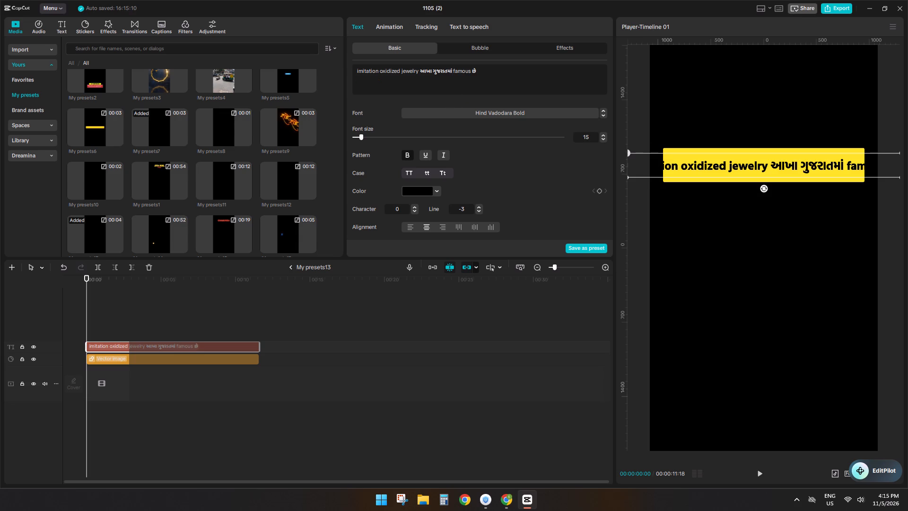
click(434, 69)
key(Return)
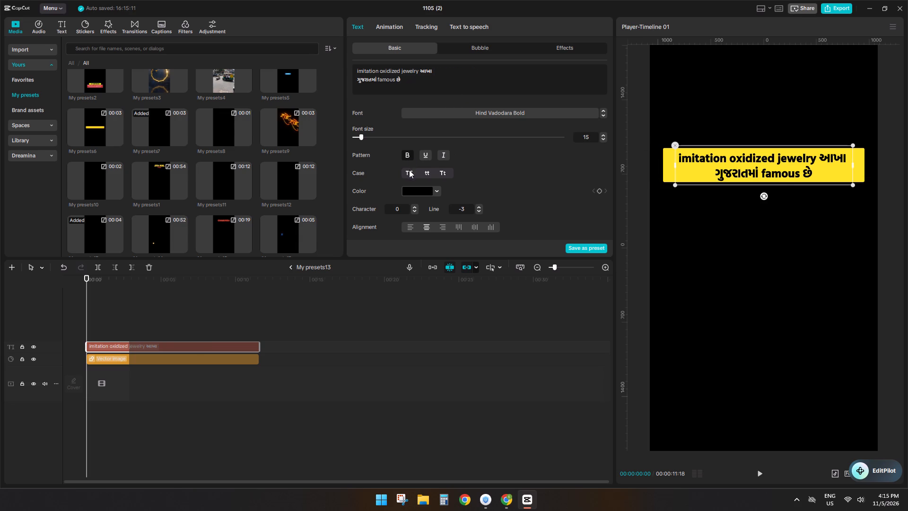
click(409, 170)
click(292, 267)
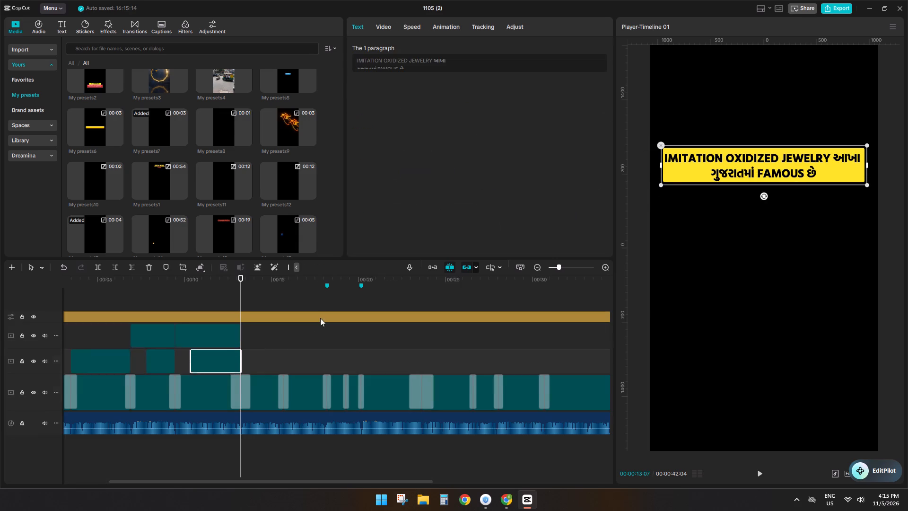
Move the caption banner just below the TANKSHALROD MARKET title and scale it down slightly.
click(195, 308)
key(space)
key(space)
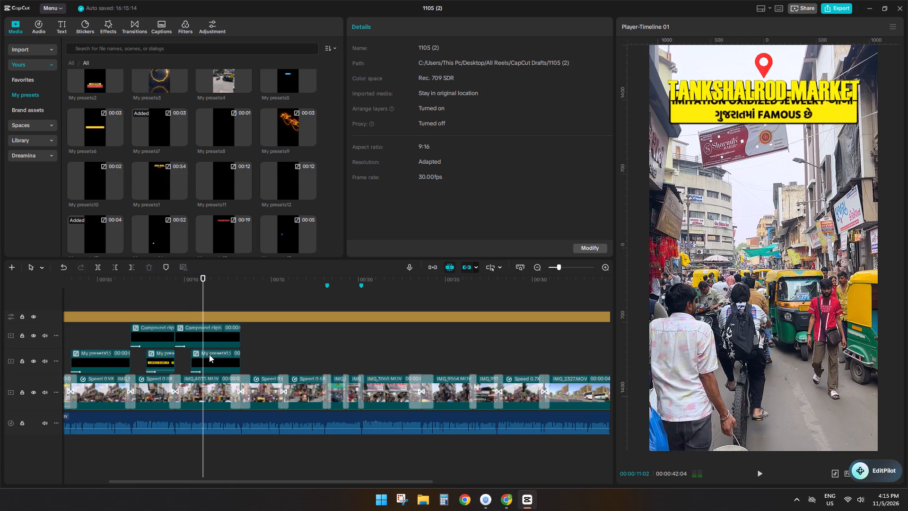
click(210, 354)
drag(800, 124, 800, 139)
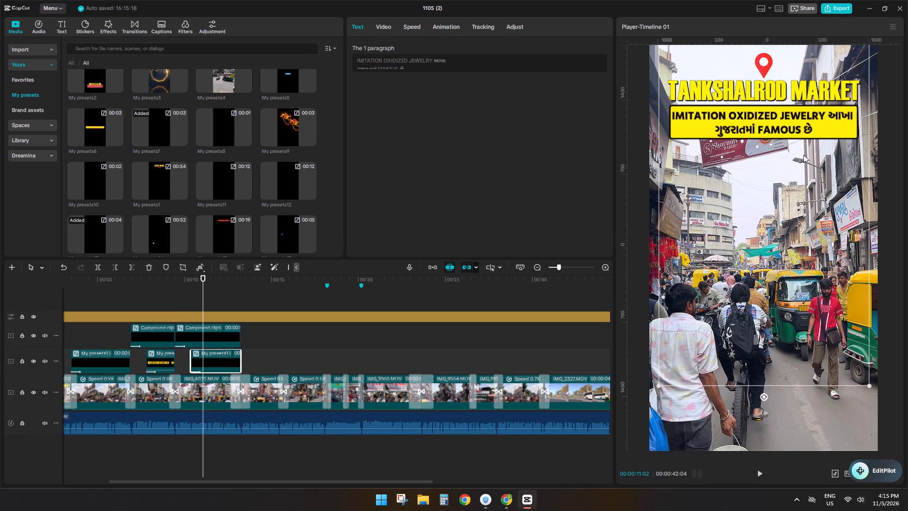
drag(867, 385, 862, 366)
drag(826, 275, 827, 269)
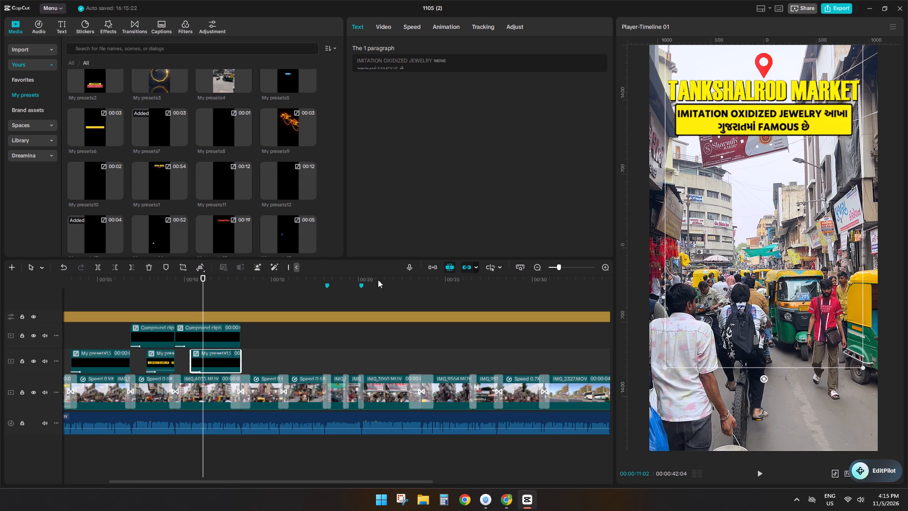
Delete the two-line "IMITATION OXIDIZED JEWELRY" caption banner from the Tankshalrod section.
click(61, 30)
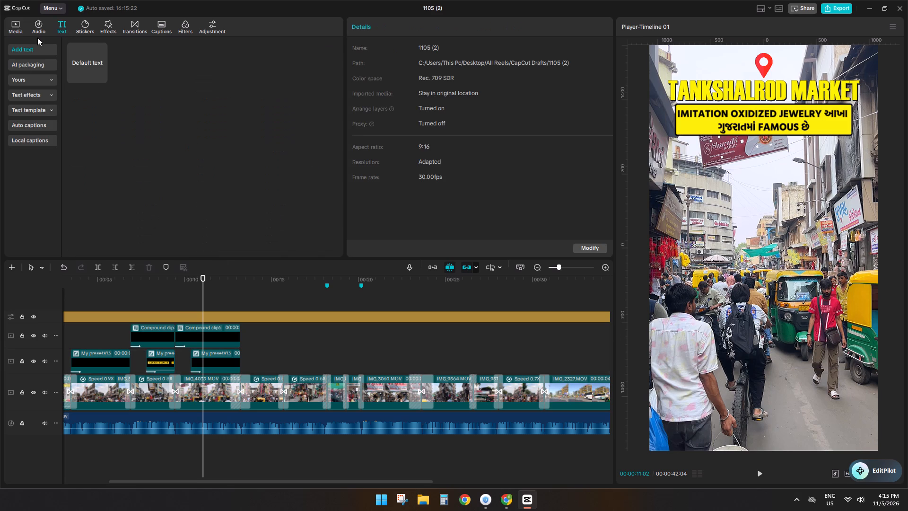
click(21, 75)
click(203, 363)
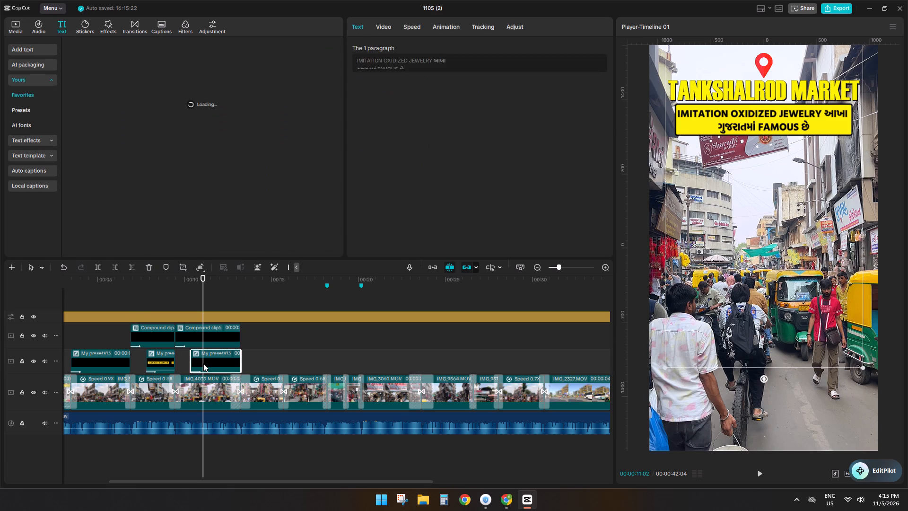
key(d)
Find the caption's start in the voiceover and paste a copy of the "GENTS WEAR માટે FAMOUS છે" banner at 00:00:10:18.
click(168, 358)
click(192, 356)
click(180, 353)
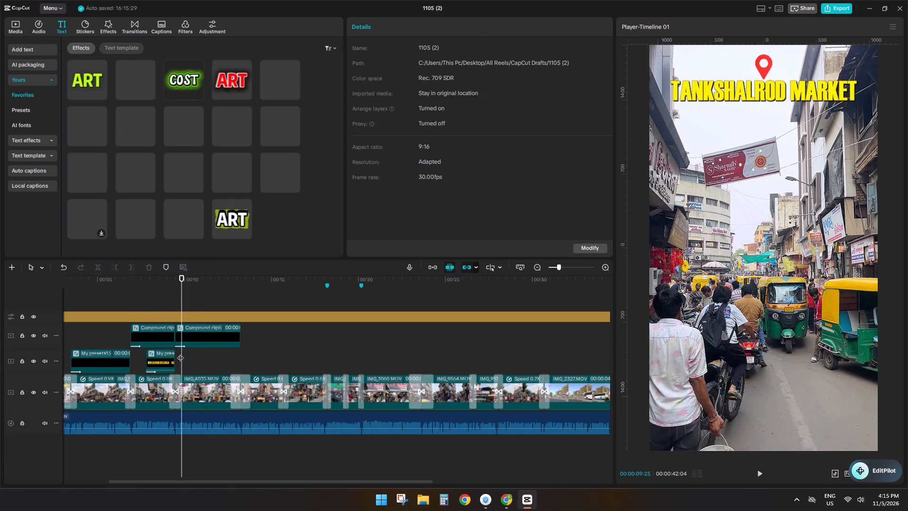
key(space)
key(space)
click(155, 359)
key(ctrl+c)
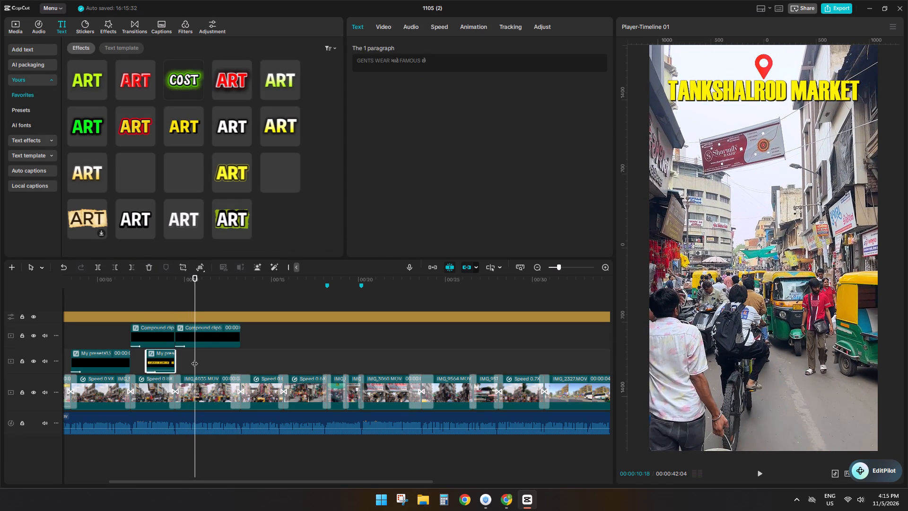
key(ctrl+v)
Inside the pasted banner, open its nested compound clip and extend the yellow vector image to 00:00:04:13.
key(space)
drag(224, 356, 247, 355)
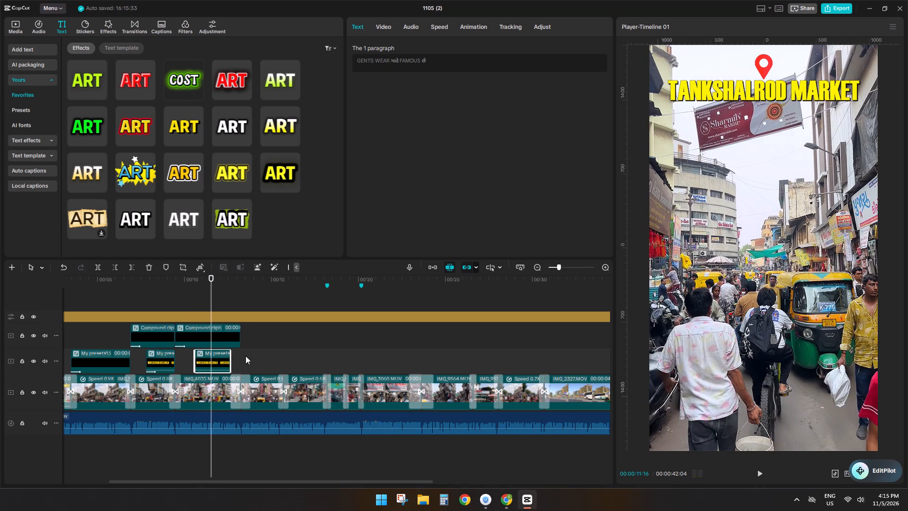
double_click(209, 362)
drag(192, 308, 285, 397)
drag(259, 326, 385, 340)
double_click(227, 323)
drag(205, 301, 288, 434)
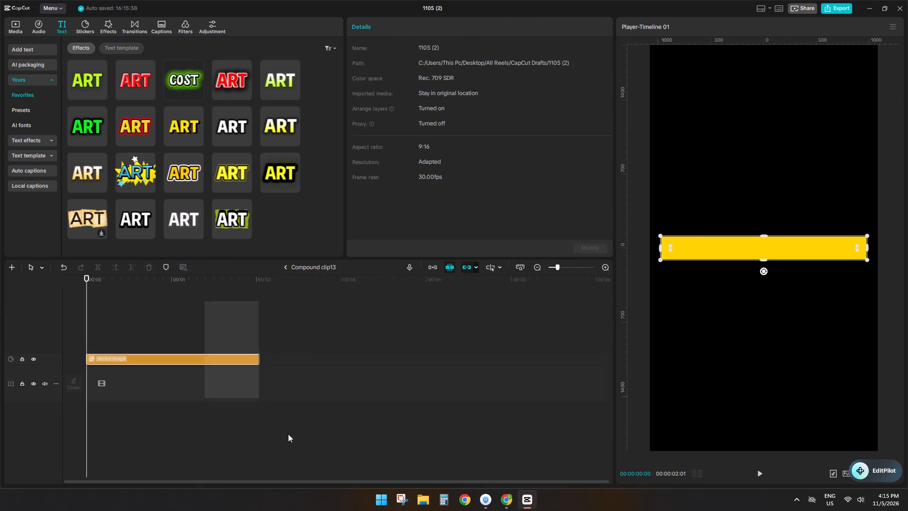
drag(288, 434, 305, 450)
drag(256, 360, 436, 354)
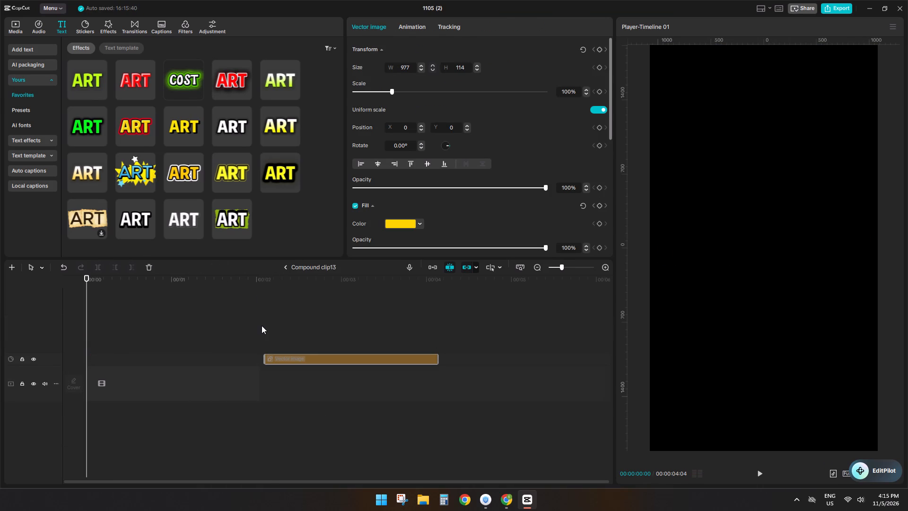
key(ctrl+z)
drag(261, 357, 462, 353)
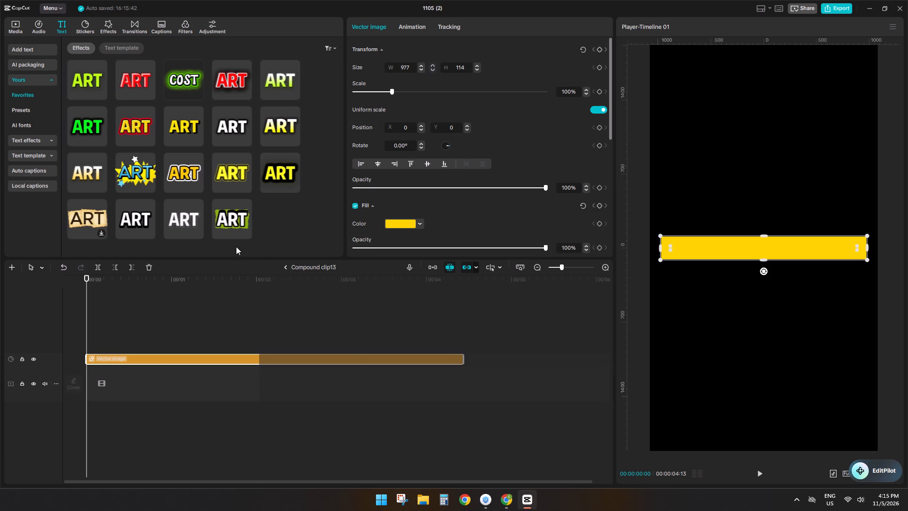
Extend all the banner's inner layers to 00:00:04:13 and lengthen the banner on the main timeline to the TANKSHALROD MARKET title's end.
click(284, 264)
drag(277, 371, 249, 331)
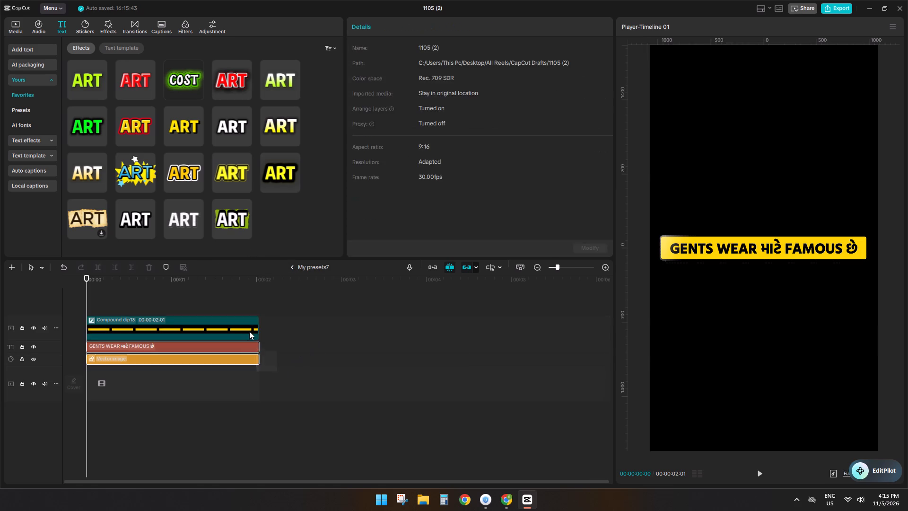
drag(249, 331, 248, 326)
drag(259, 327, 559, 328)
click(288, 270)
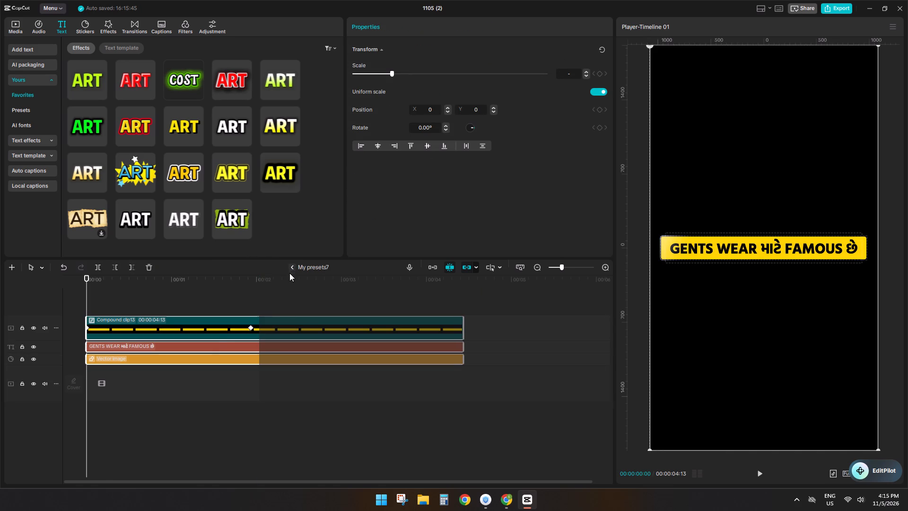
drag(230, 360, 238, 361)
Replace the new banner's text with uppercase "IMITATION OXIDIZED JEWELRY", shrink it to fit the yellow bar, and return to the main timeline.
double_click(212, 352)
click(126, 346)
drag(444, 76, 230, 56)
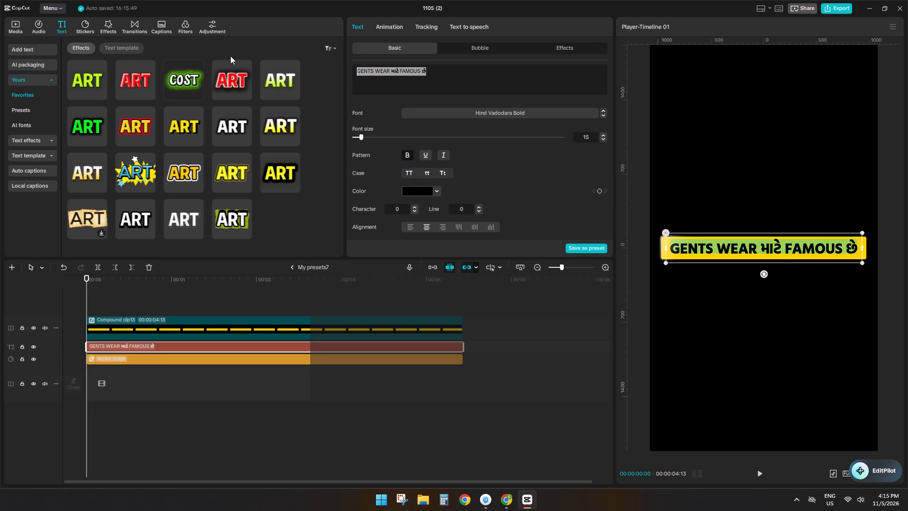
drag(230, 56, 133, 51)
key(super+v)
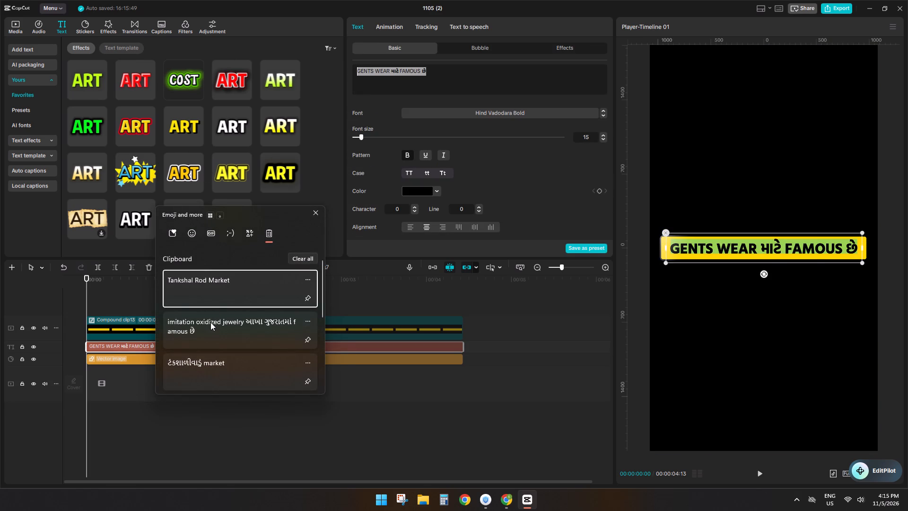
click(210, 322)
key(ctrl+v)
drag(419, 71, 525, 72)
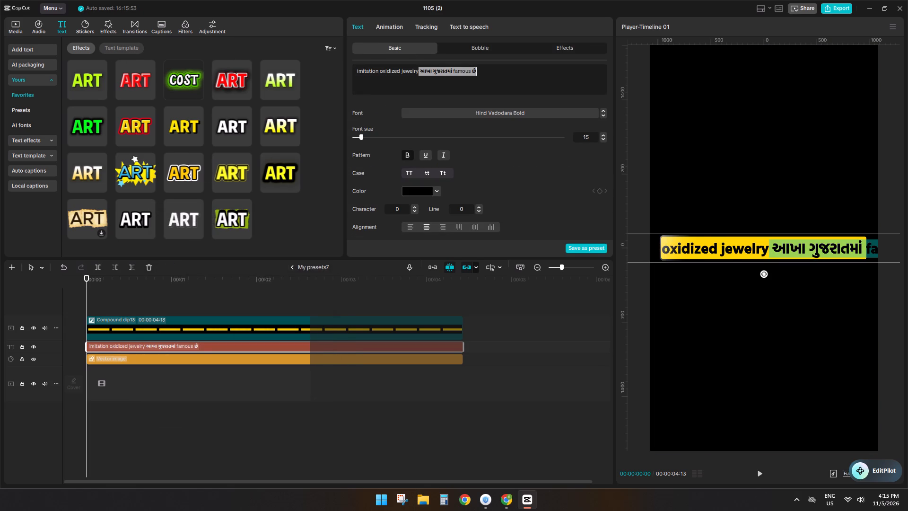
key(BackSpace)
click(407, 176)
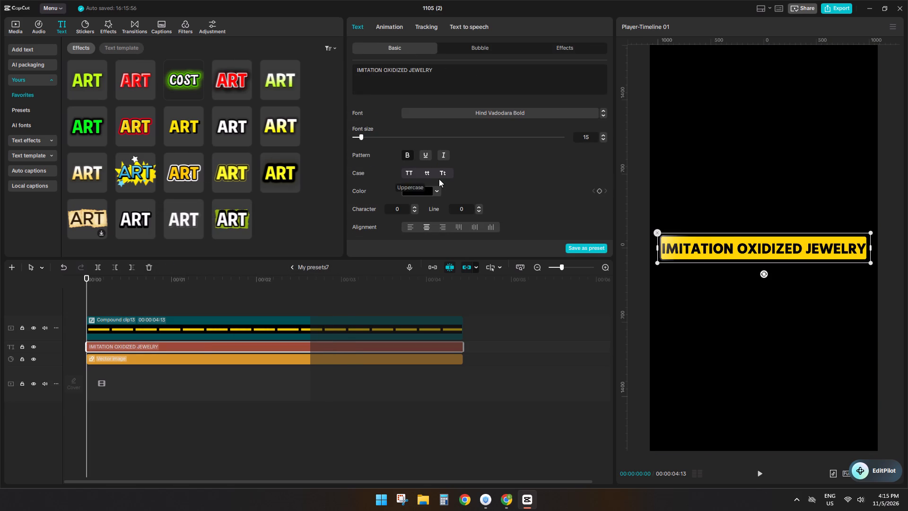
drag(657, 264, 666, 262)
click(288, 264)
click(294, 269)
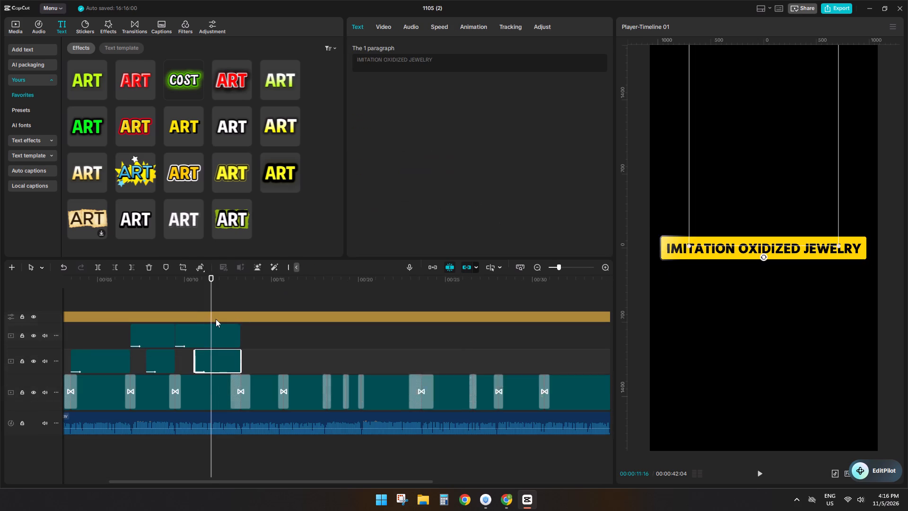
Preview the new banner, reopen it, and try different fill colours on its yellow background bar, setting light grey E4E4E4.
click(195, 307)
key(space)
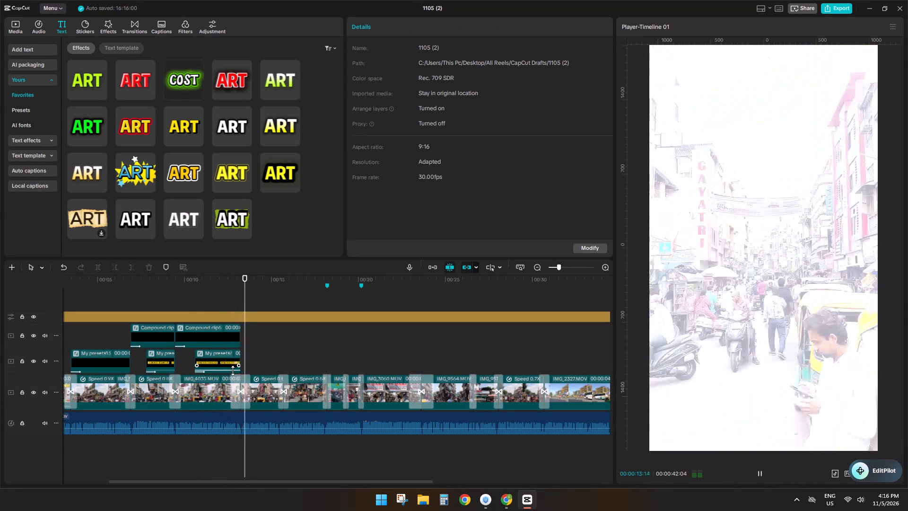
click(221, 300)
double_click(220, 354)
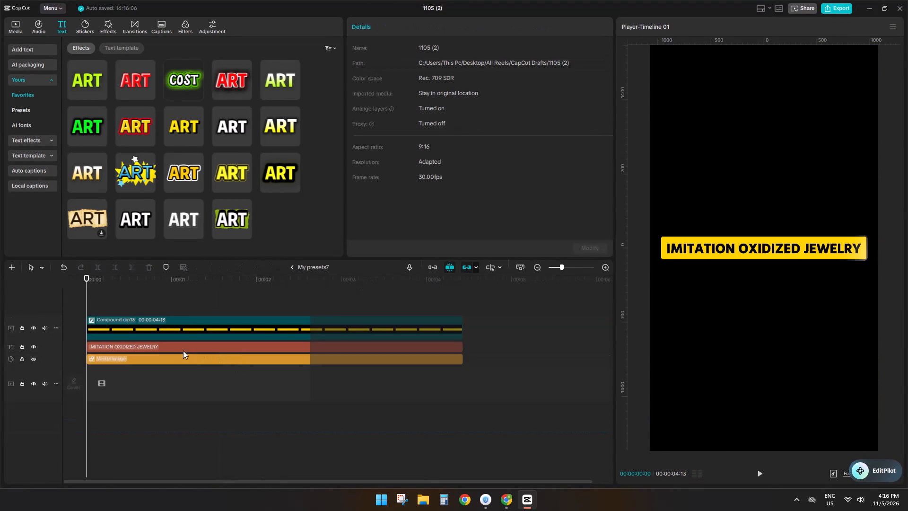
click(157, 360)
click(409, 223)
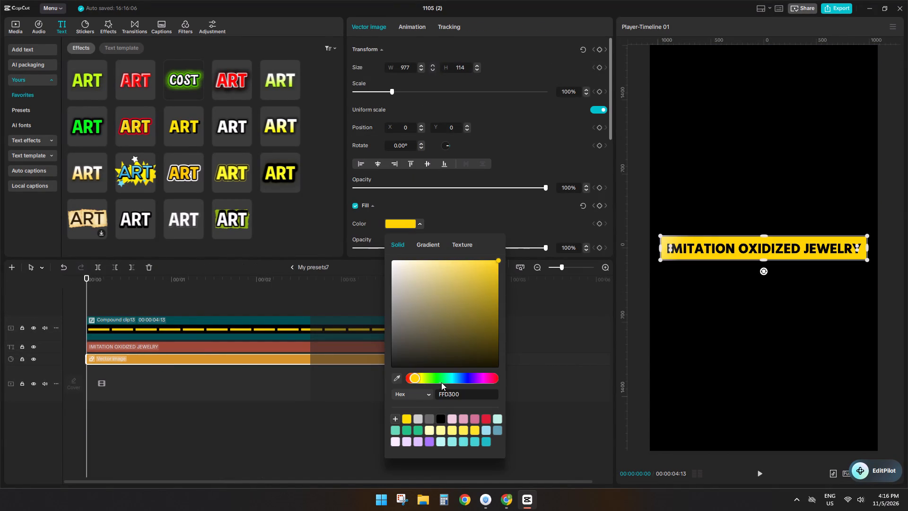
click(467, 376)
drag(467, 376, 480, 374)
click(502, 256)
drag(498, 261, 489, 359)
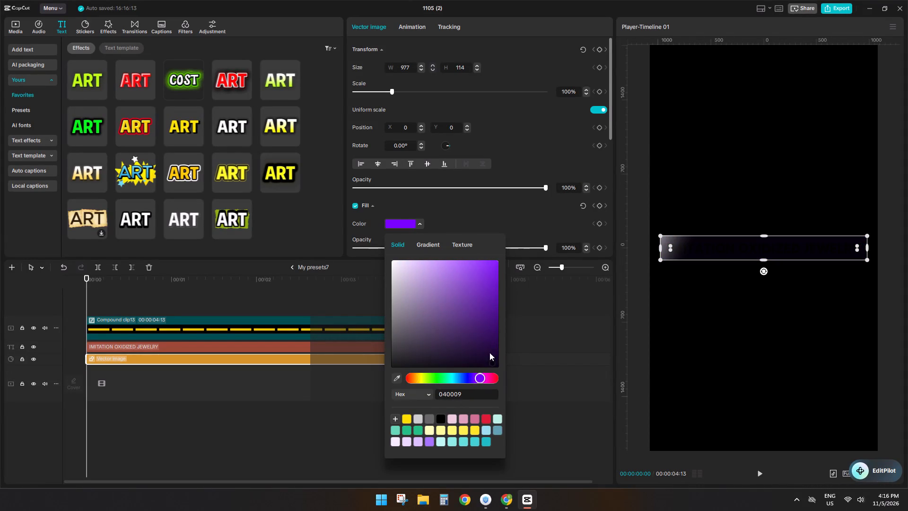
drag(481, 378, 463, 380)
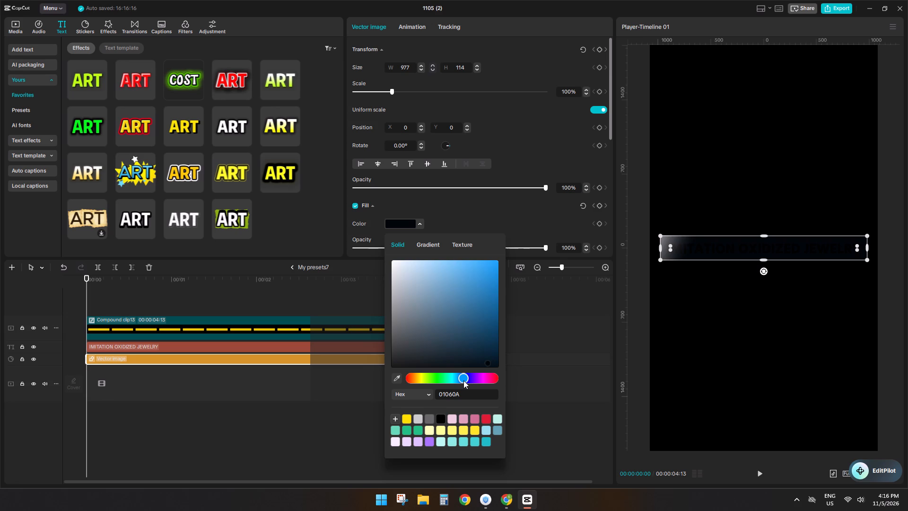
click(440, 314)
drag(440, 314, 374, 268)
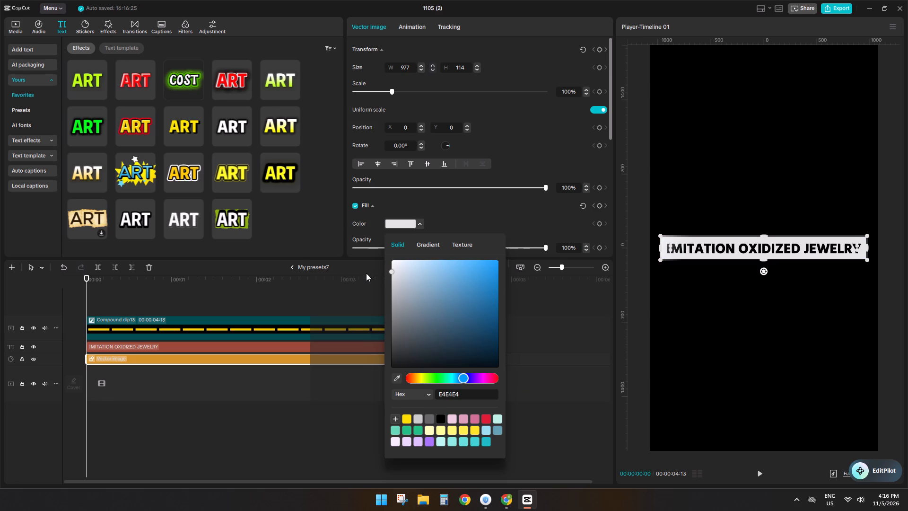
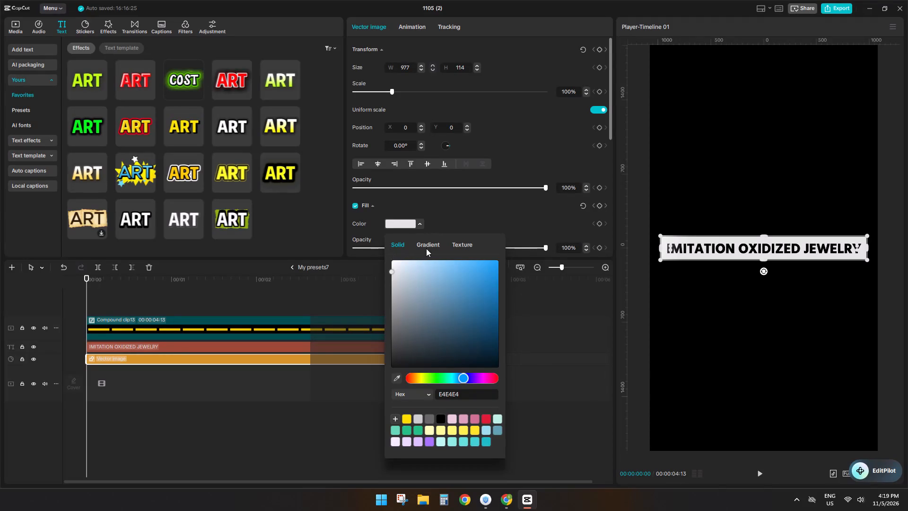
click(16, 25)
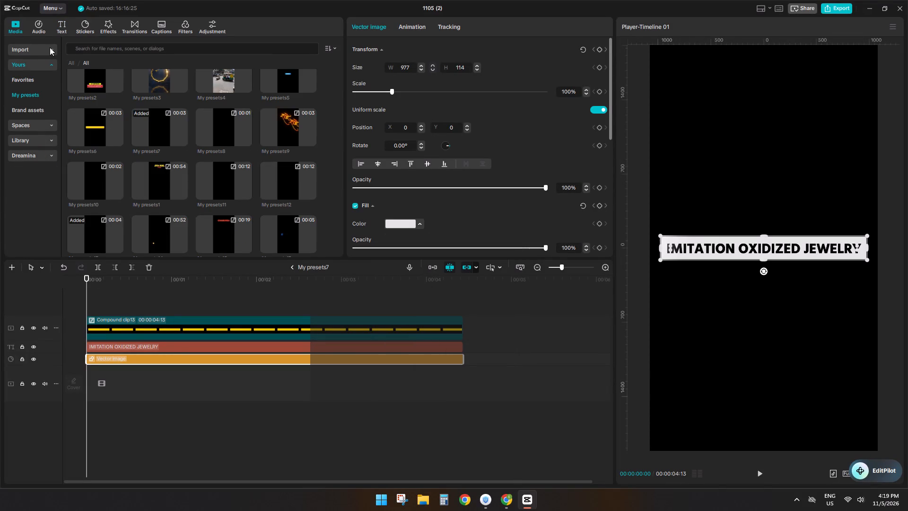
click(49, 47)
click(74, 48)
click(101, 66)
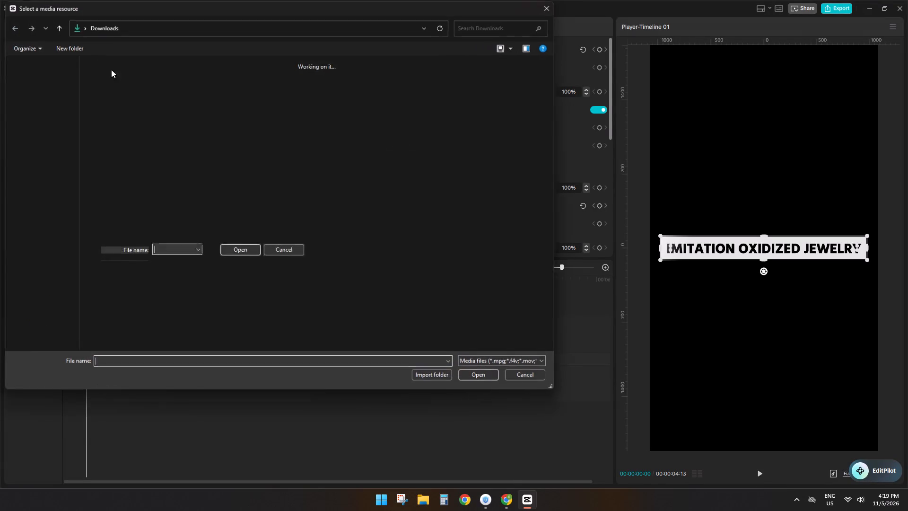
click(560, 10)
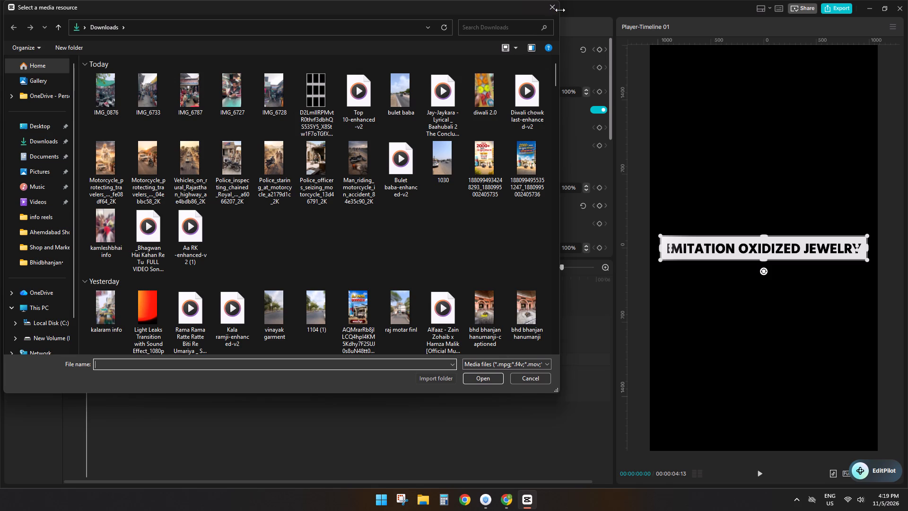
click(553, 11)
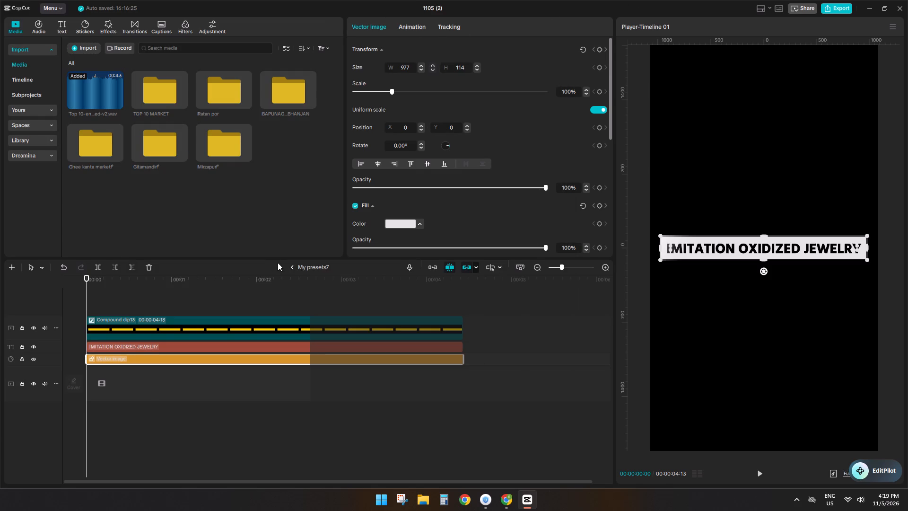
Undo the recent fill colour changes on the banner's background bar back to yellow, and return to the main timeline.
key(ctrl+z)
key(ctrl+z)
key(ctrl+z)
key(ctrl+z)
key(ctrl+z)
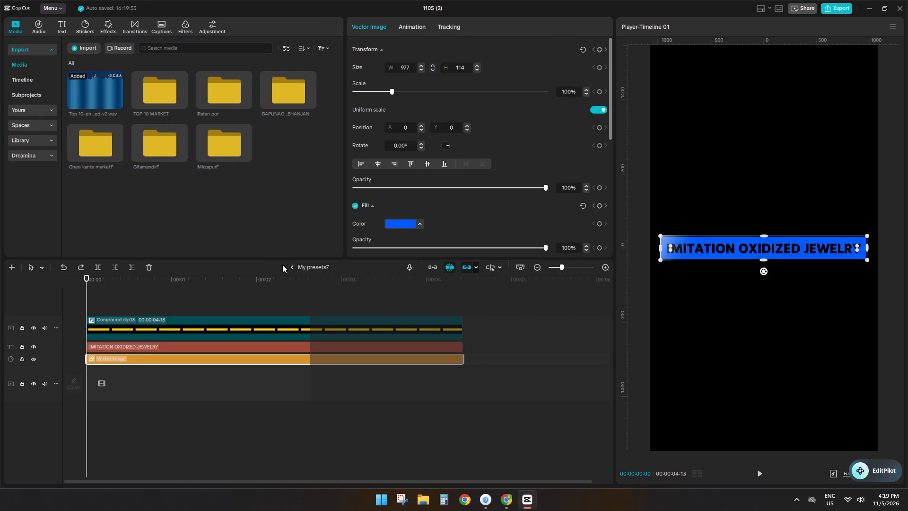
key(ctrl+z)
click(288, 268)
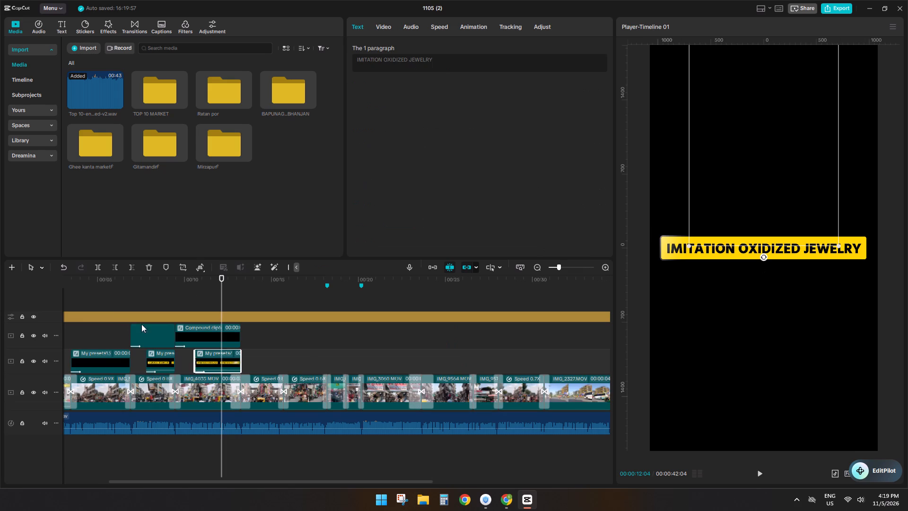
In the GHEEKANTA MARKET title clip, try red, green, cyan and brown text colours, settle on golden yellow F4C70F, and return to the main timeline.
click(152, 301)
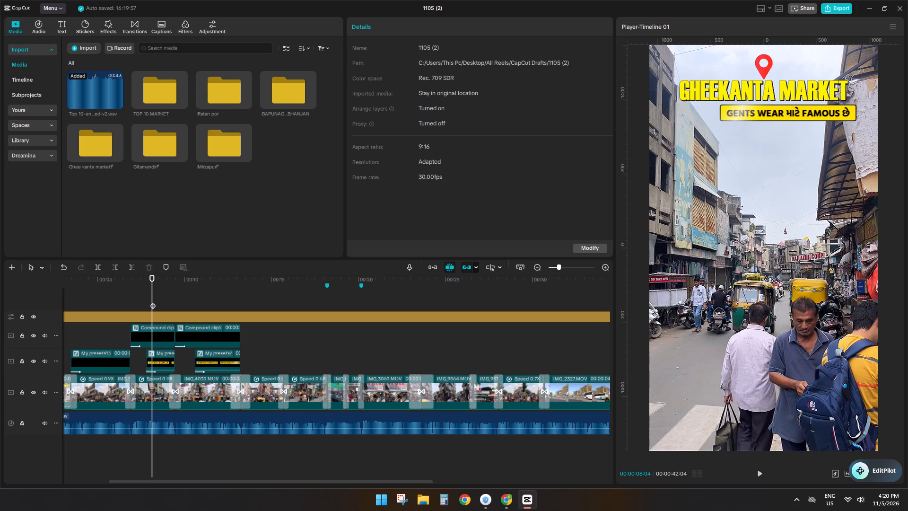
key(space)
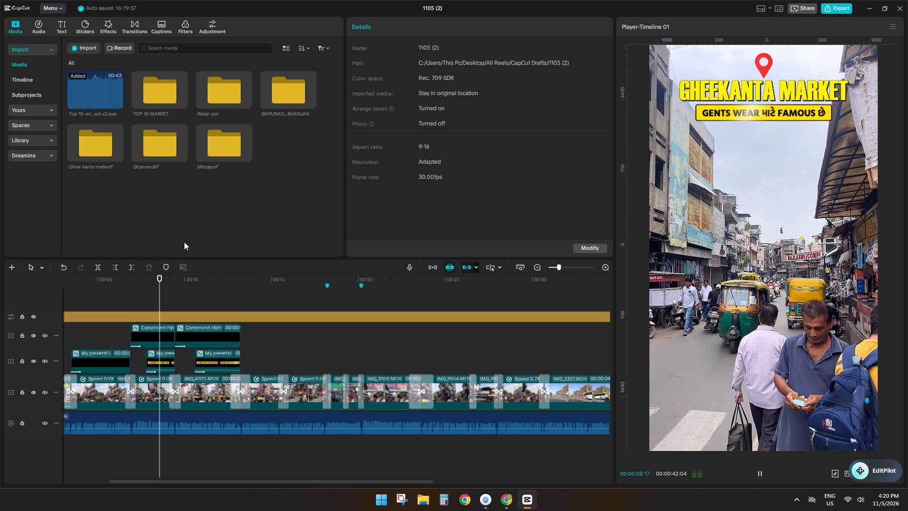
key(space)
double_click(169, 334)
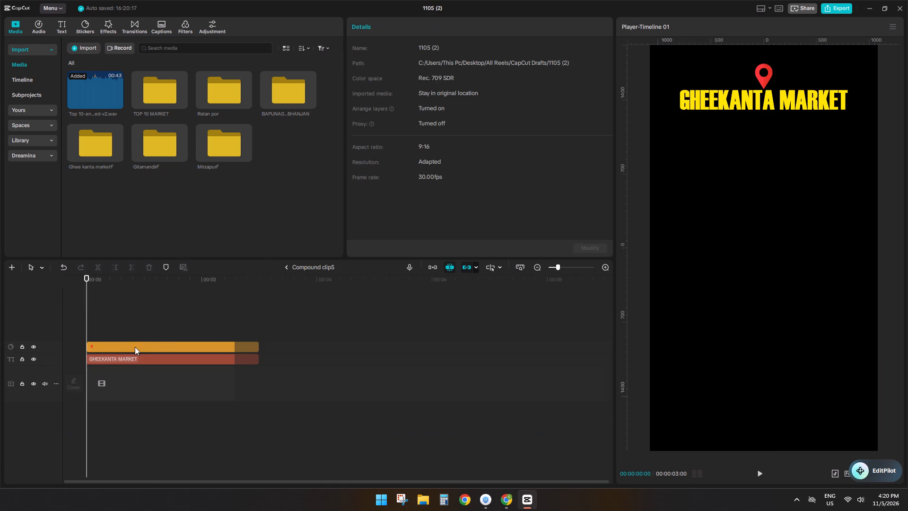
click(135, 347)
click(131, 360)
click(420, 202)
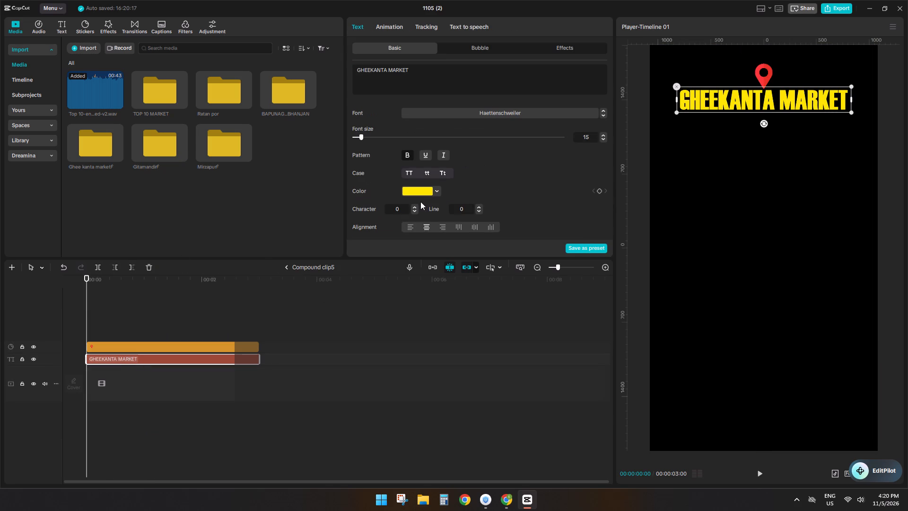
click(419, 194)
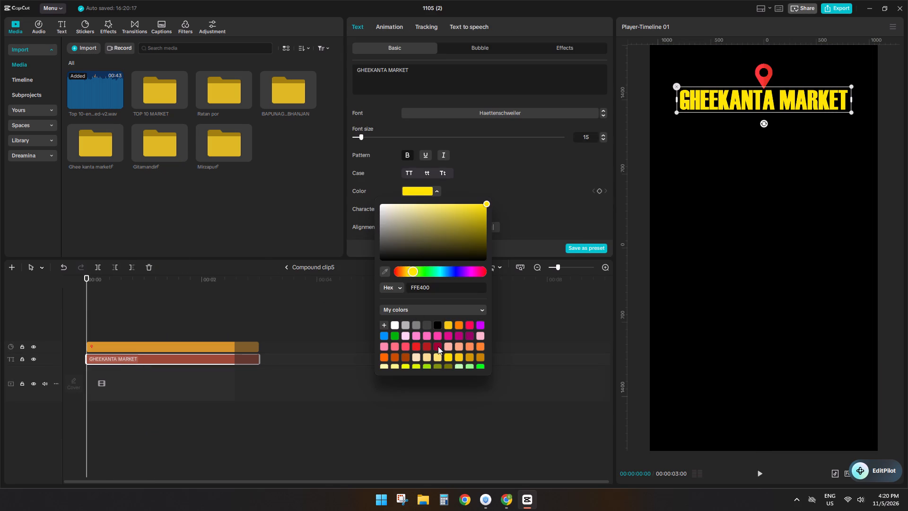
click(419, 350)
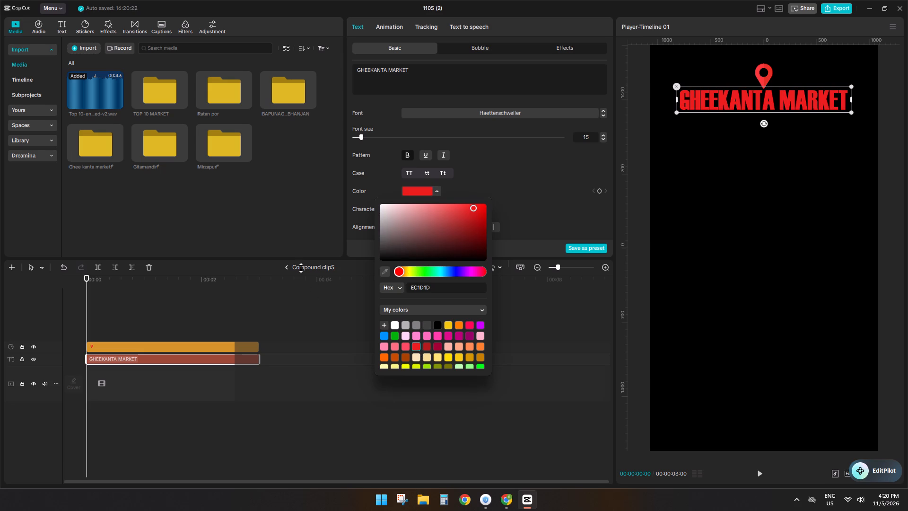
click(397, 335)
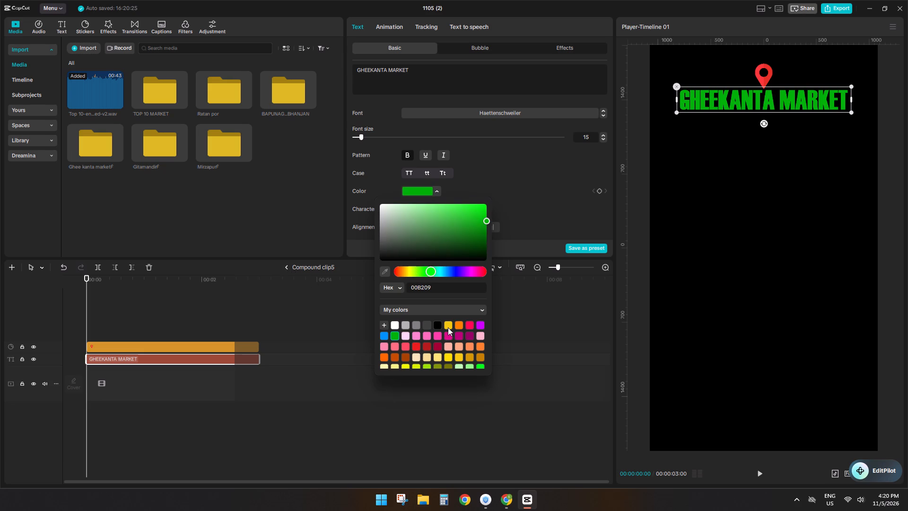
scroll(462, 357, down, 2)
click(436, 329)
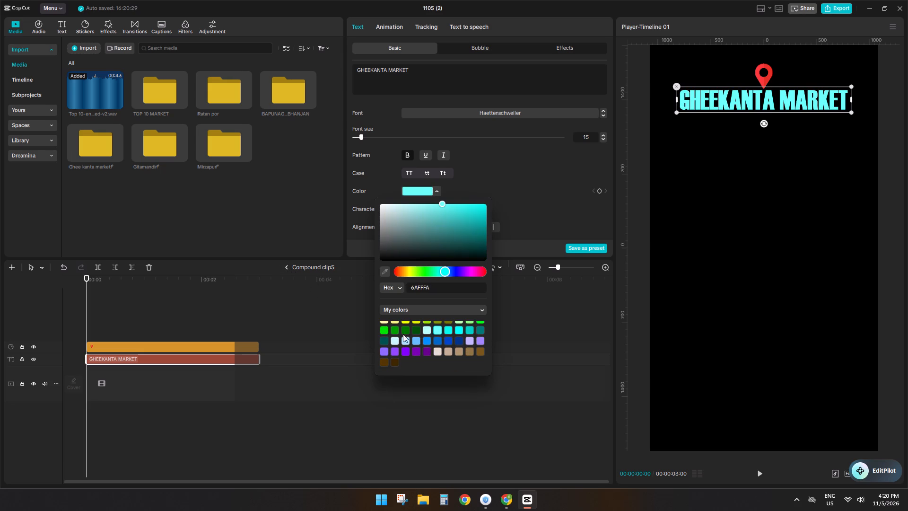
click(388, 339)
click(383, 359)
scroll(406, 344, up, 4)
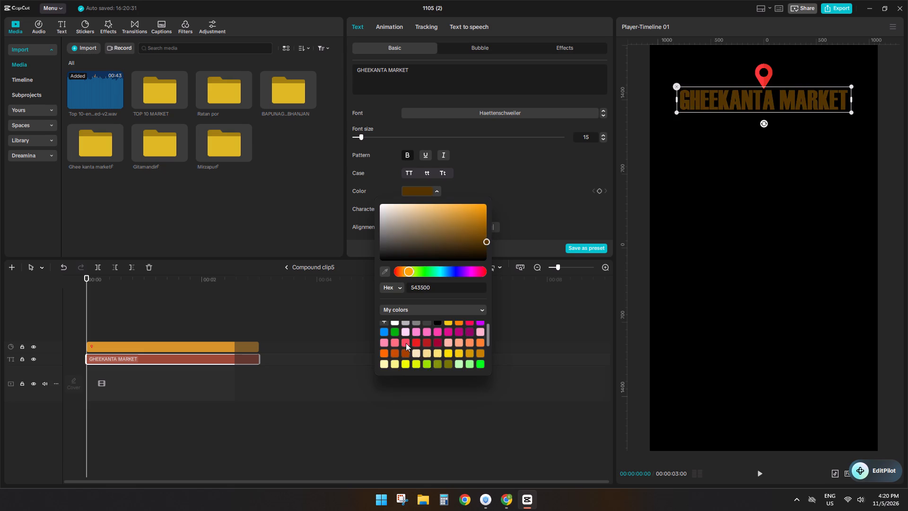
scroll(406, 343, up, 3)
click(449, 323)
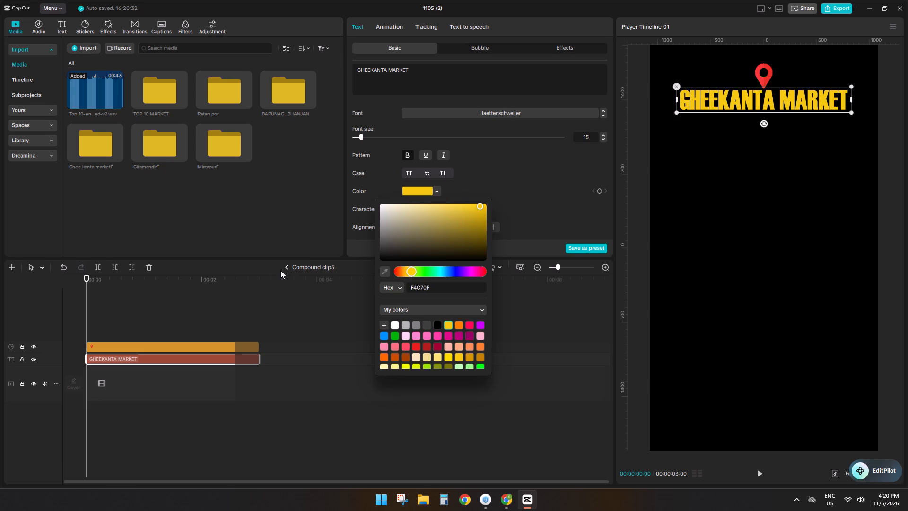
click(287, 269)
Duplicate the IMITATION OXIDIZED JEWELRY banner at 00:00:13:07, directly after the original, and trim the copy's end slightly to the next footage transition.
key(space)
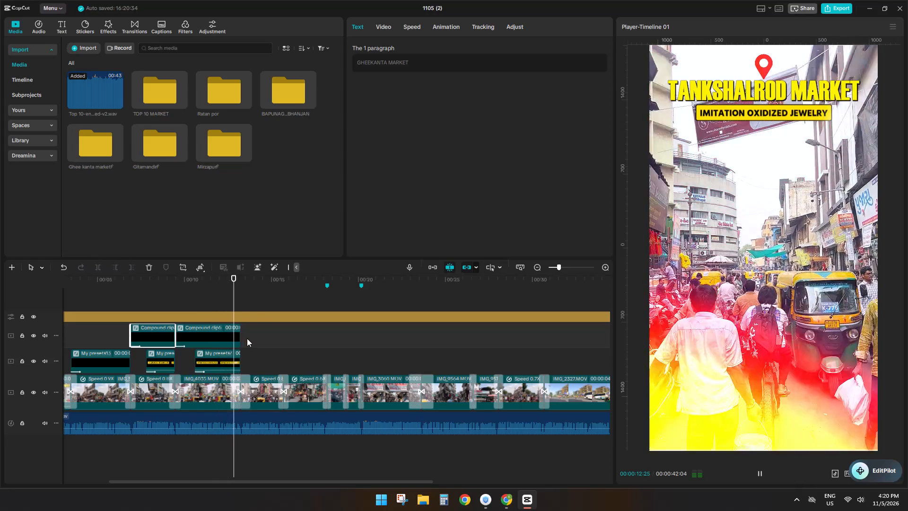
click(242, 300)
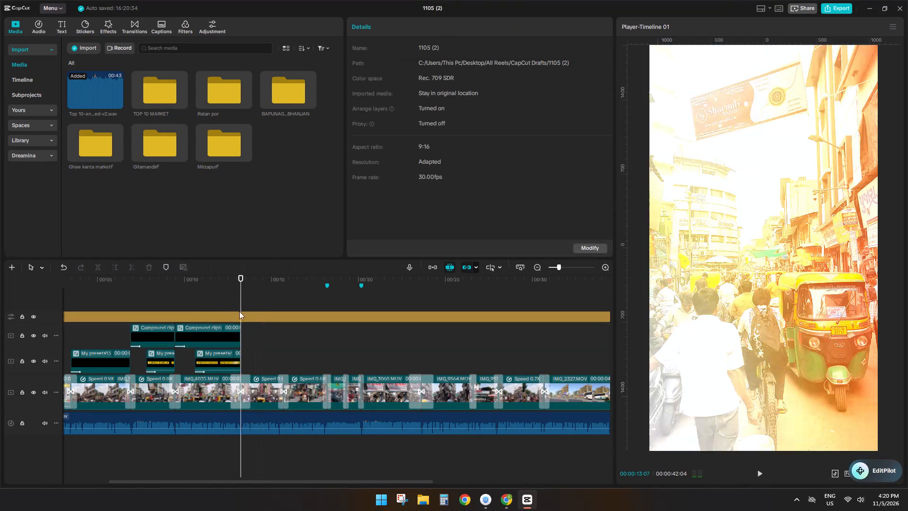
click(222, 358)
key(ctrl+c)
key(ctrl+v)
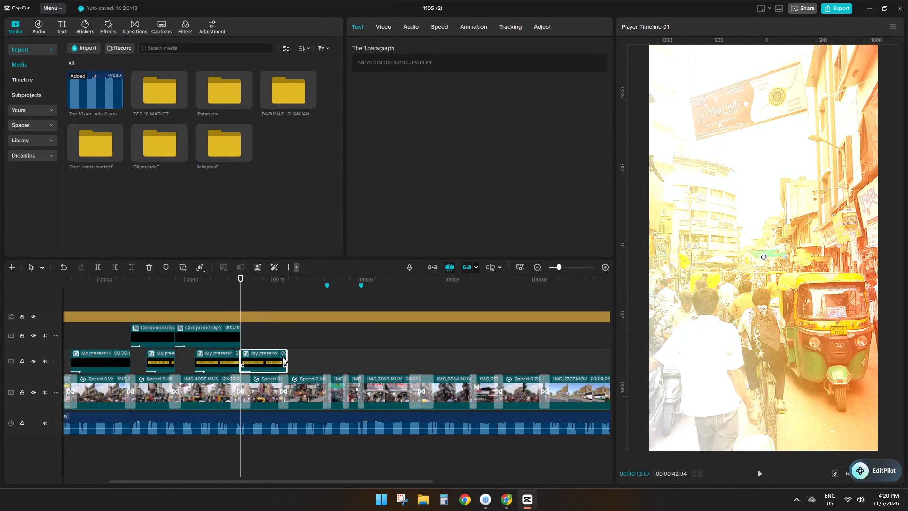
click(285, 357)
Duplicate the TANKSHALROD MARKET title at 00:00:13:07 above the copied banner and preview the pair.
click(230, 336)
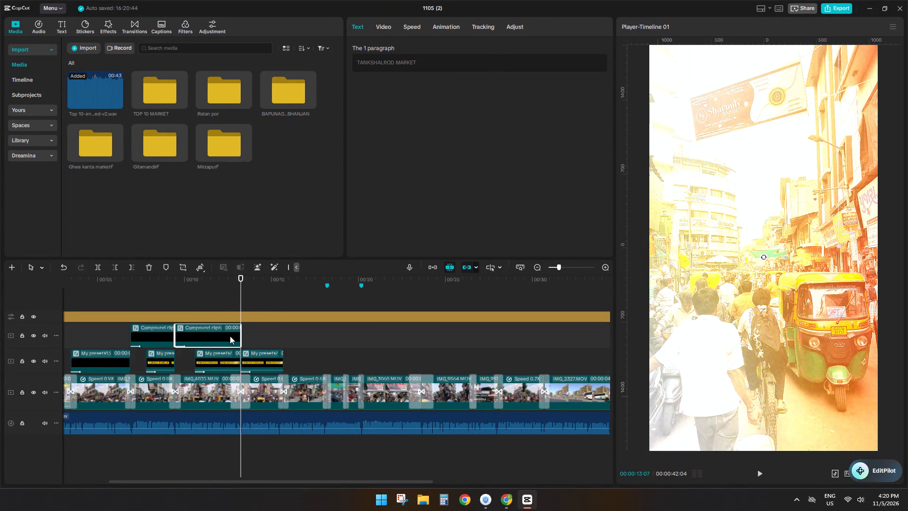
key(space)
key(space)
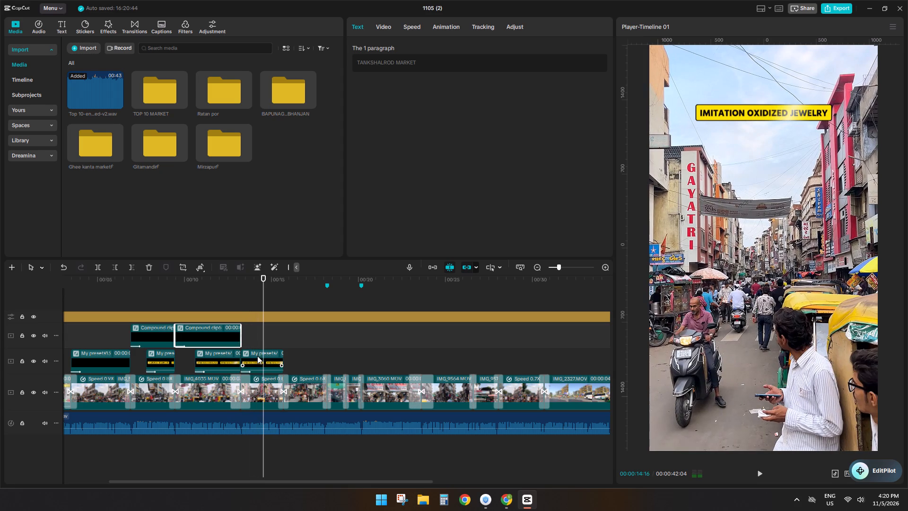
click(258, 358)
click(239, 305)
click(228, 339)
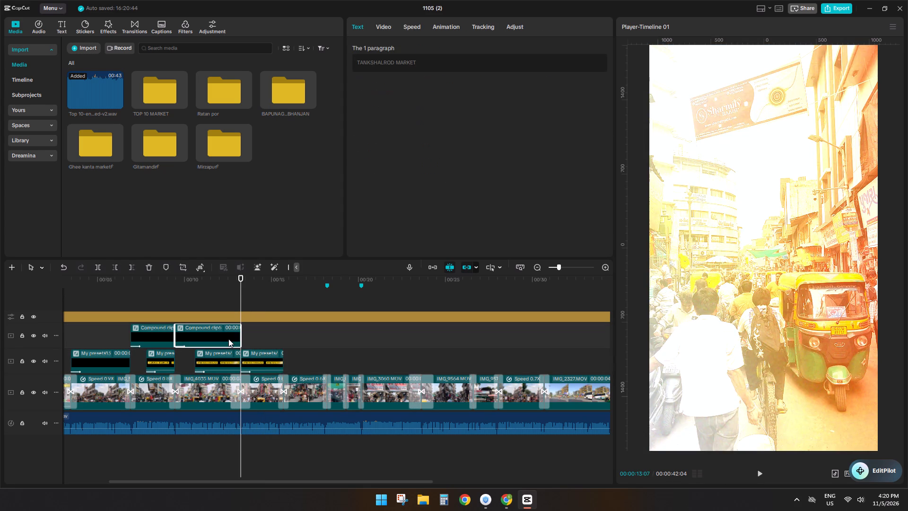
key(ctrl+c)
key(ctrl+v)
key(space)
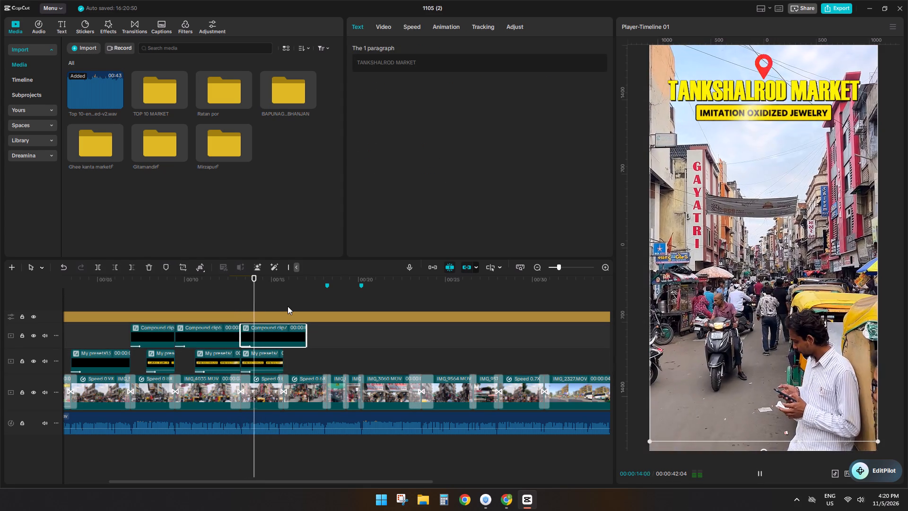
click(286, 306)
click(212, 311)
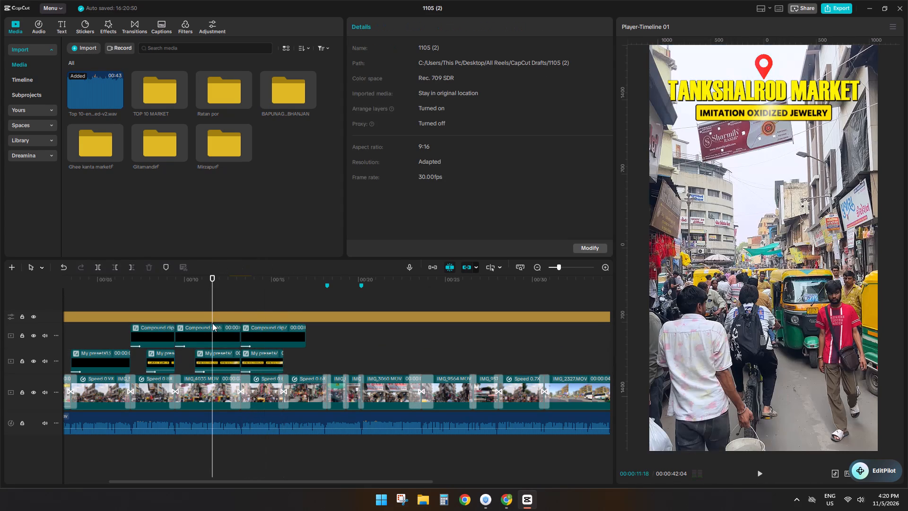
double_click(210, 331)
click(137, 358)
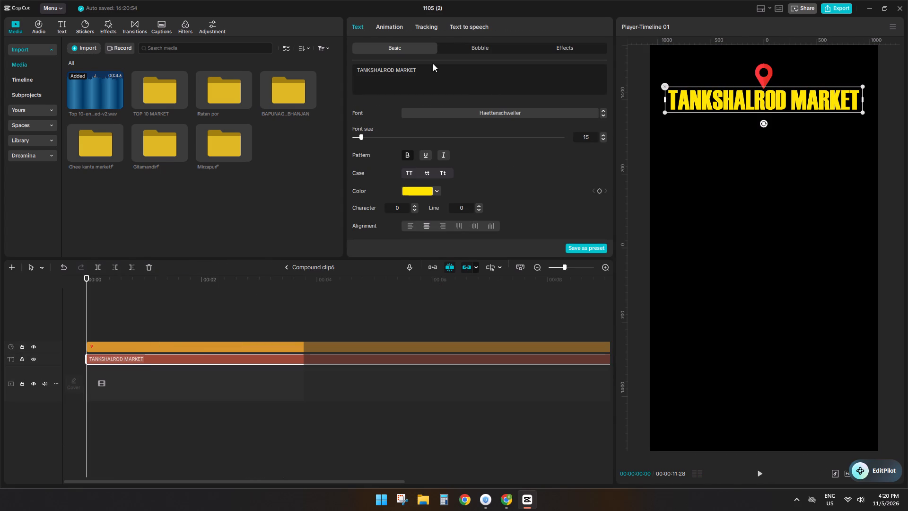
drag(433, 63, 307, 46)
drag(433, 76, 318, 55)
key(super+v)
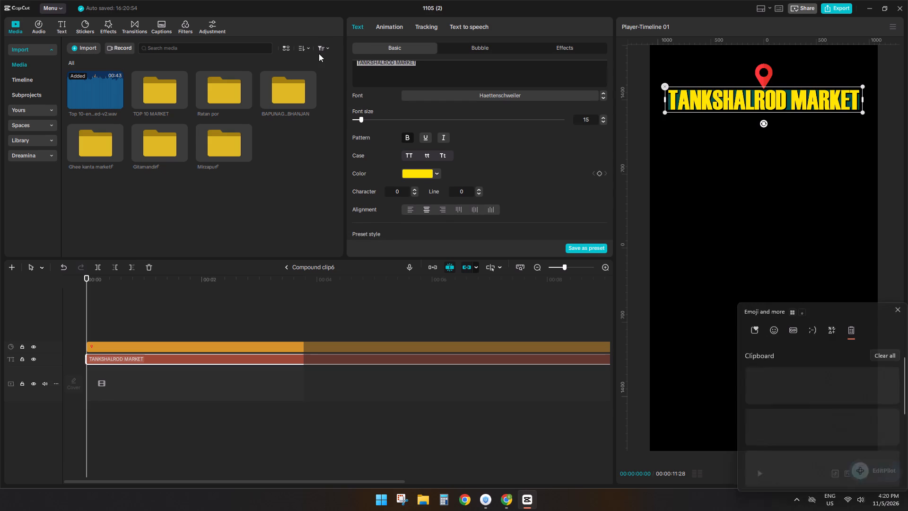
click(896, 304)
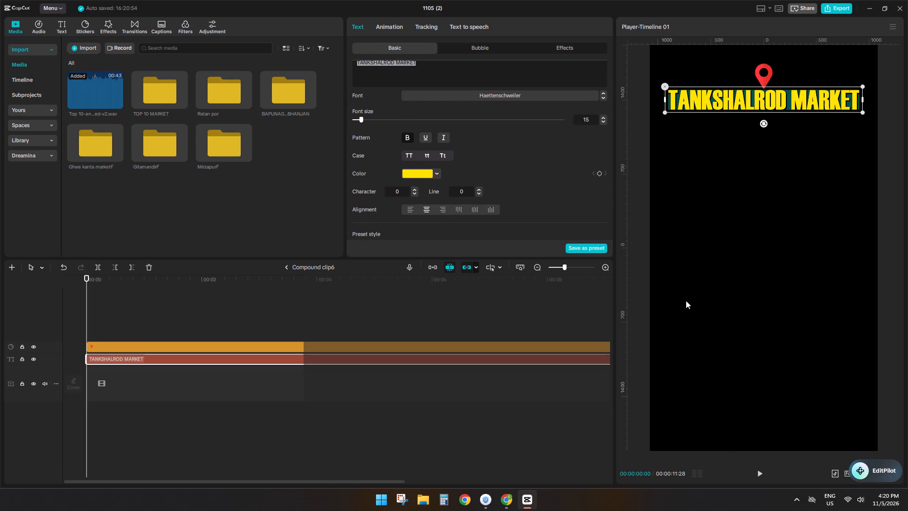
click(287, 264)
click(156, 307)
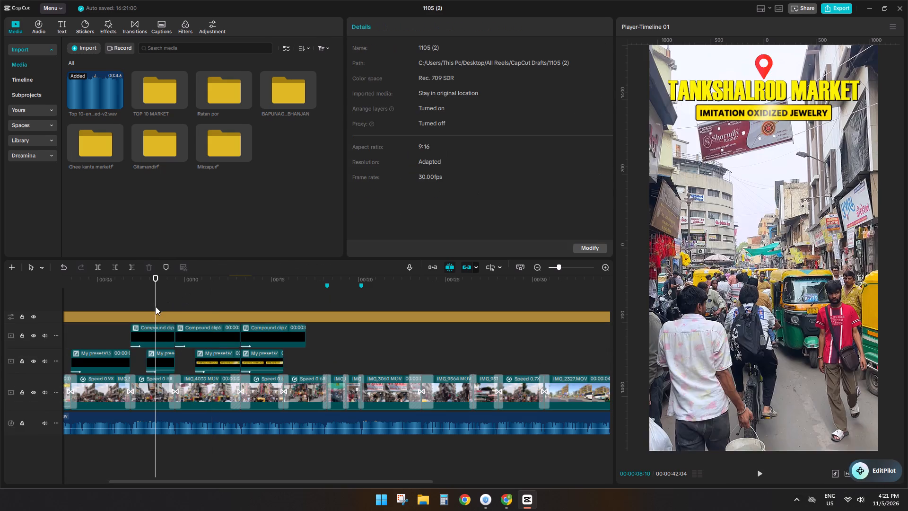
key(space)
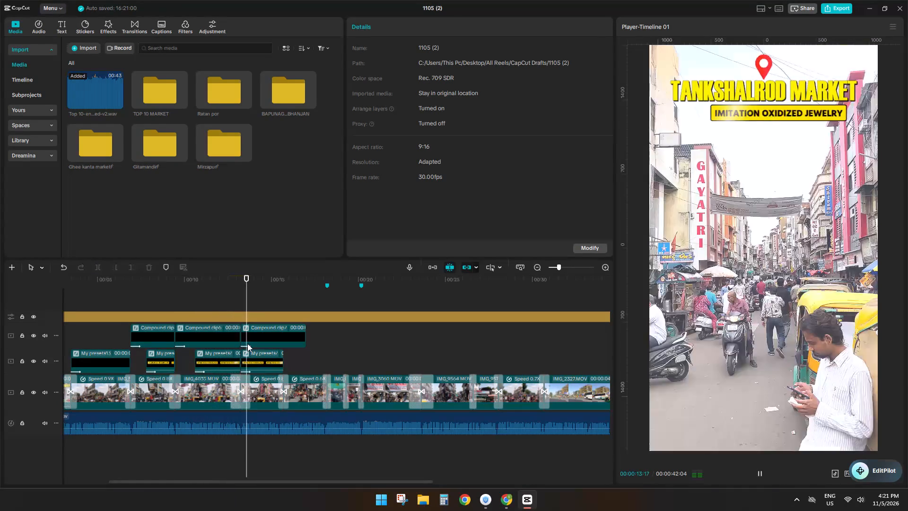
key(space)
click(268, 342)
click(211, 338)
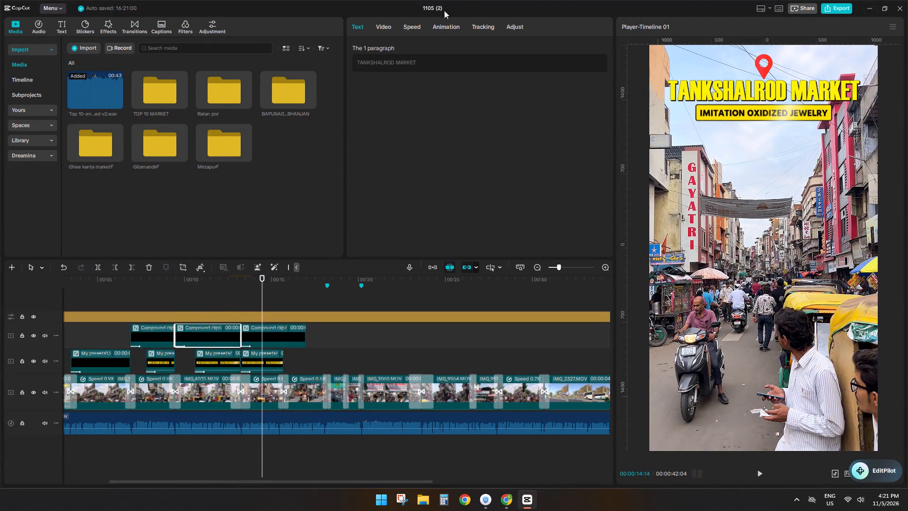
click(437, 24)
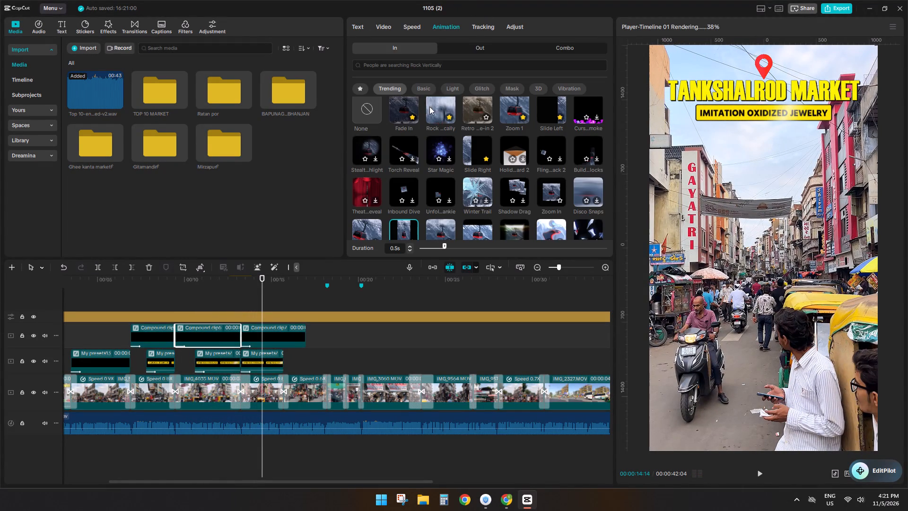
key(space)
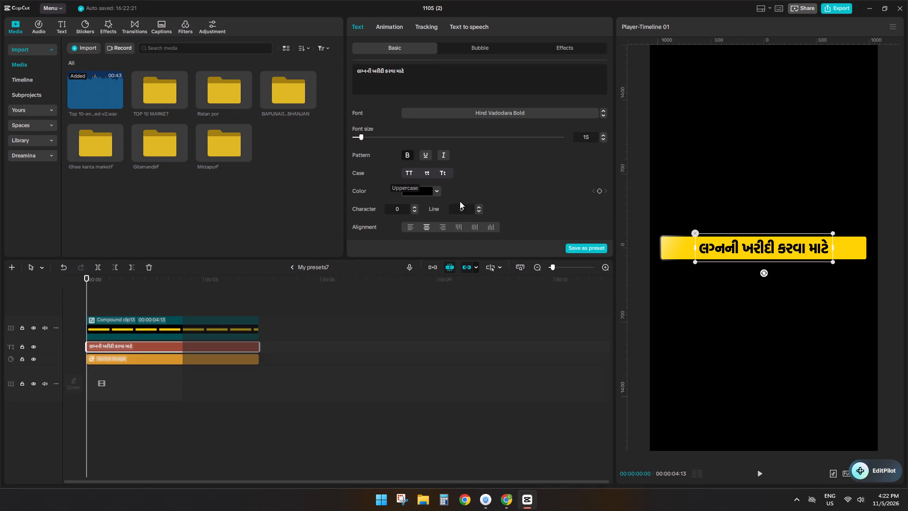
drag(831, 262, 873, 262)
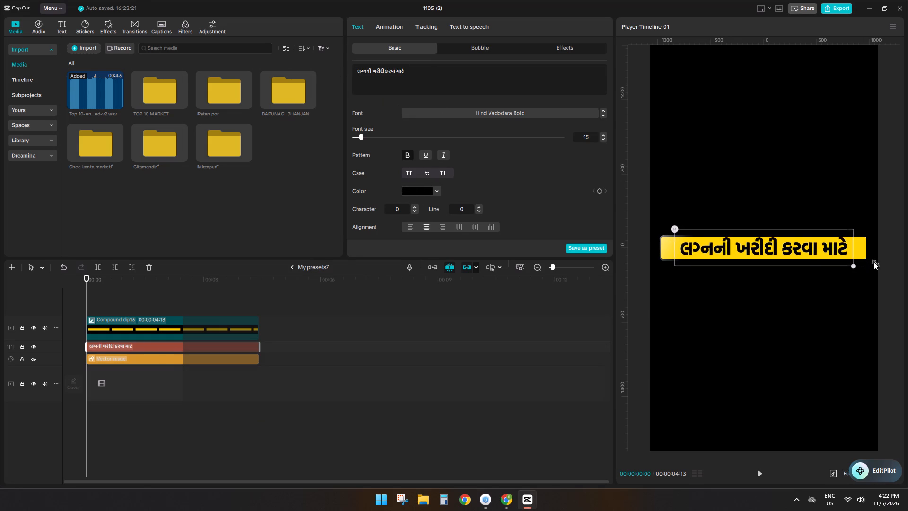
drag(873, 262, 835, 266)
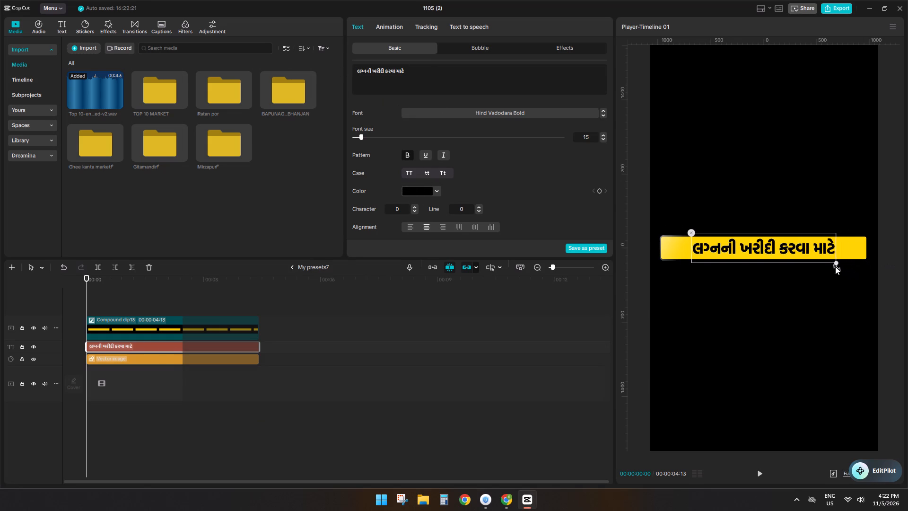
drag(835, 266, 839, 267)
Narrow the yellow background bar behind the Gujarati caption to a width of 767.
click(182, 359)
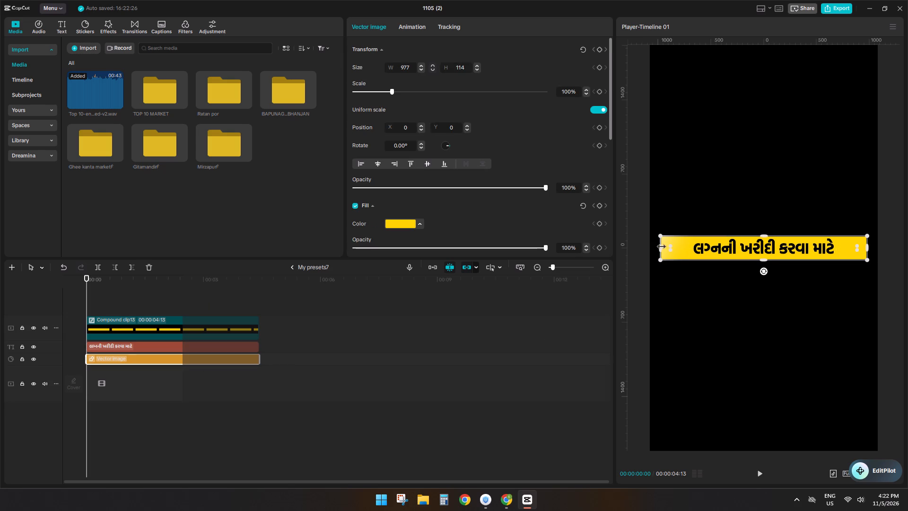
drag(660, 248, 684, 248)
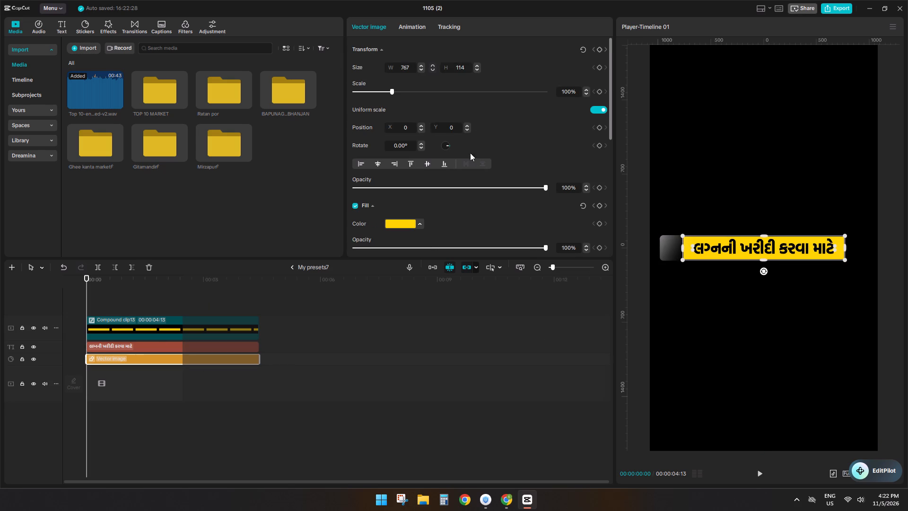
Set the yellow shape inside the banner's compound clip to a width of 767, matching the outer bar, and return to the main timeline.
drag(395, 67, 427, 65)
key(ctrl+c)
double_click(128, 331)
click(119, 361)
drag(399, 67, 457, 64)
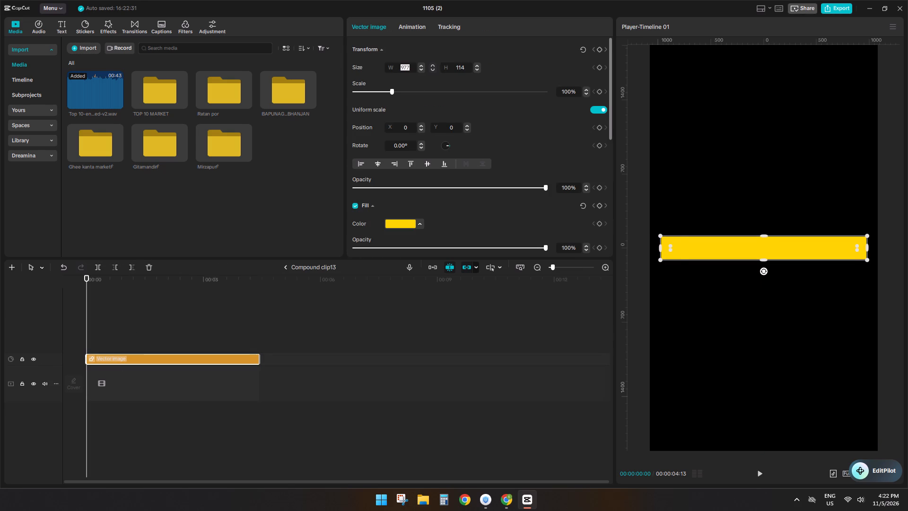
key(ctrl+v)
key(Return)
click(288, 270)
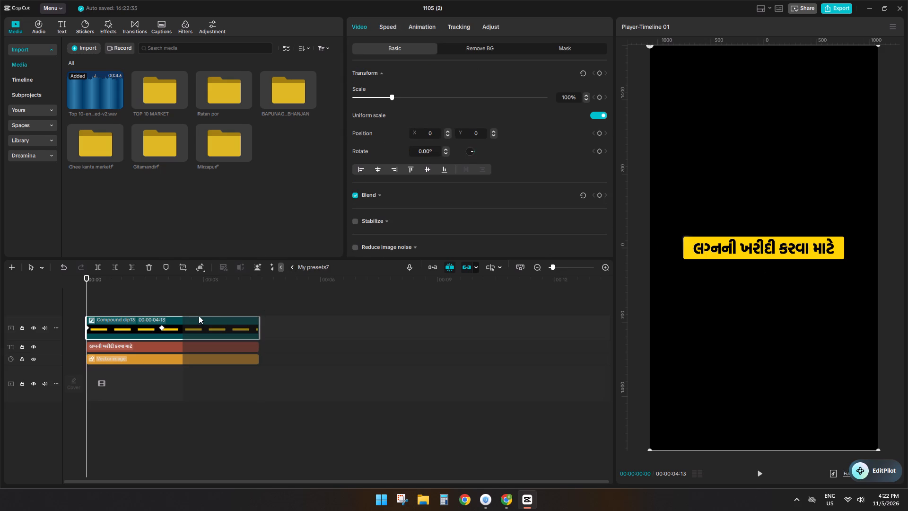
click(292, 266)
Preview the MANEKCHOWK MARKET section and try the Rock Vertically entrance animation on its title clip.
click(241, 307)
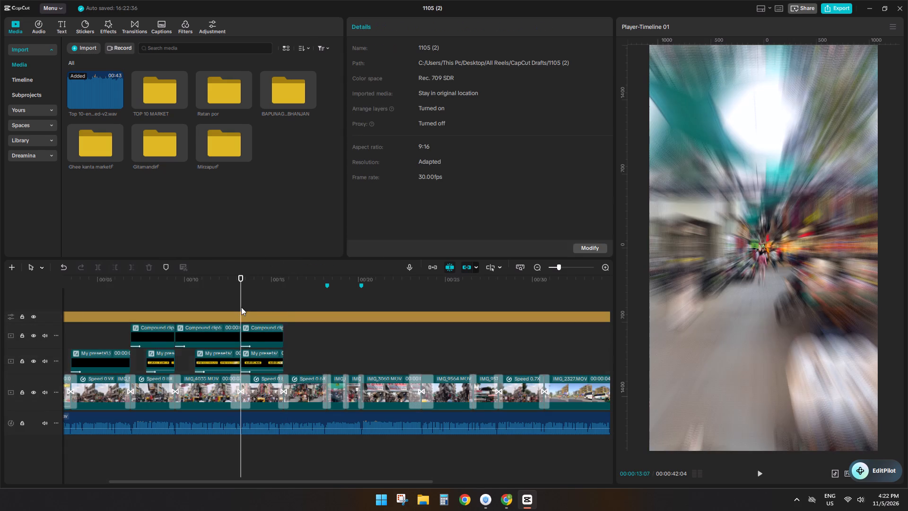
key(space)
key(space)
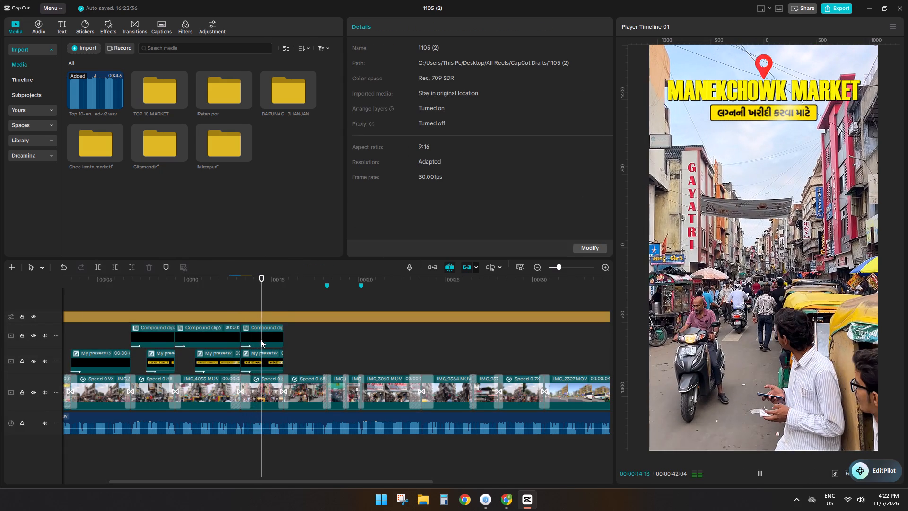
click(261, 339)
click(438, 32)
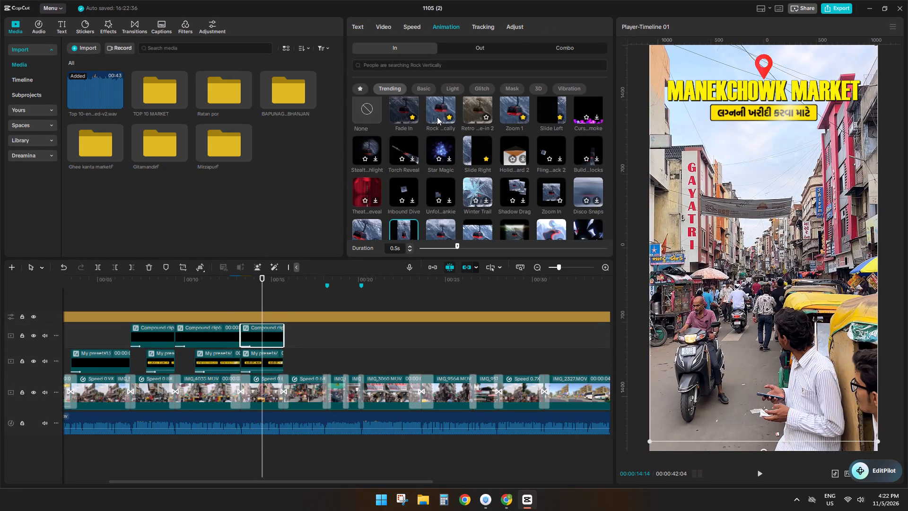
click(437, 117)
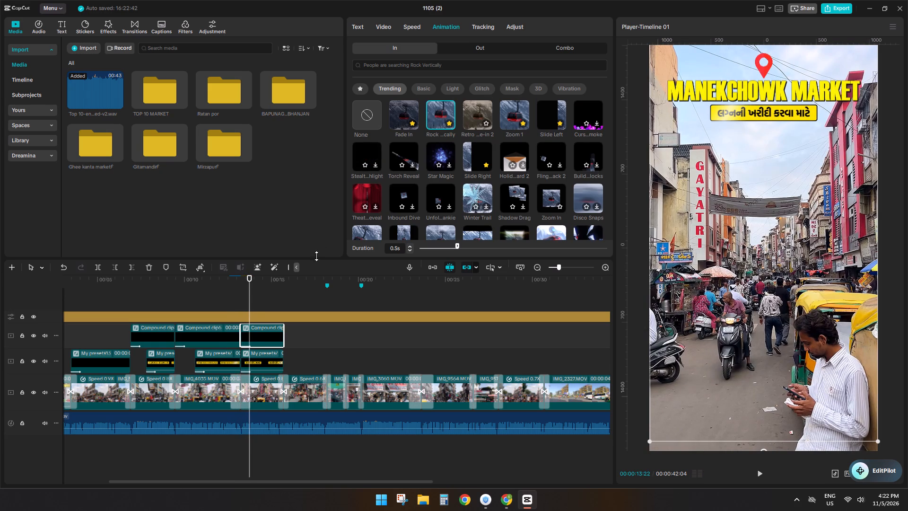
Give the TANKSHALROD MARKET title the favourited Flip entrance animation, after trying Rock Vertically and Zoom 1.
click(222, 335)
click(437, 32)
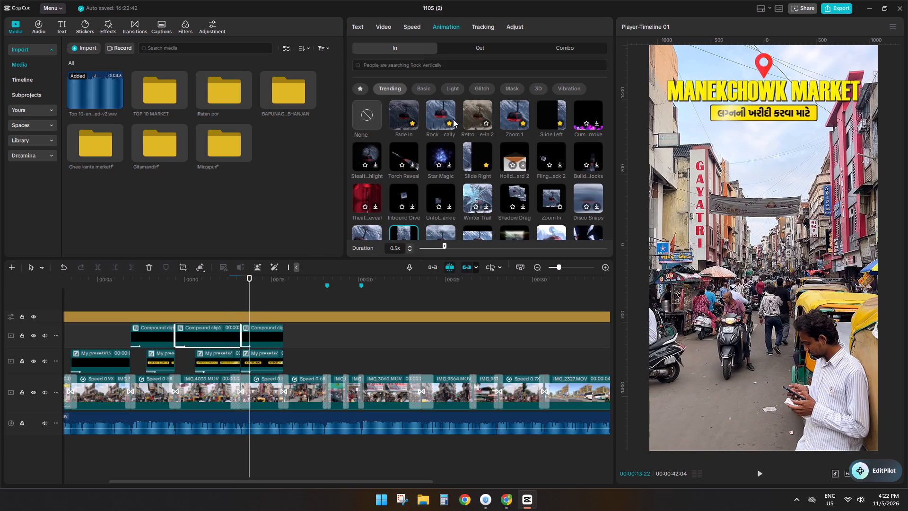
click(432, 119)
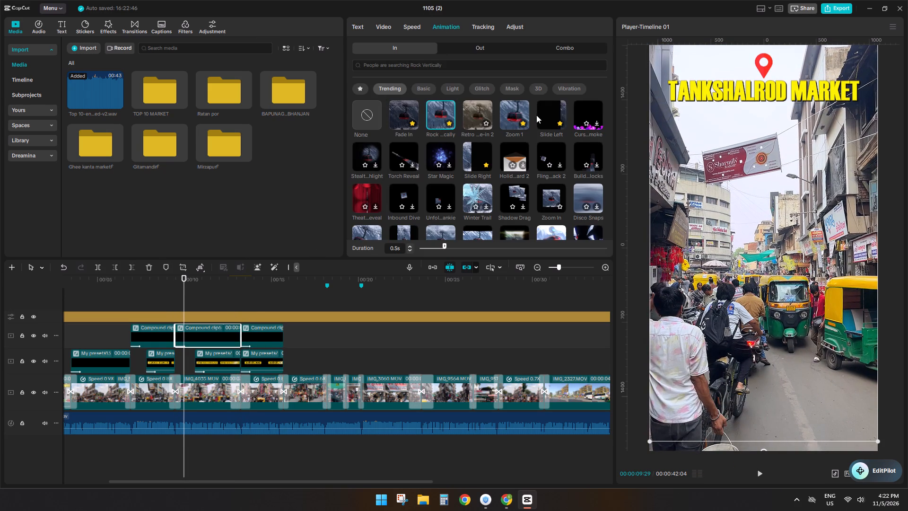
click(489, 110)
click(509, 111)
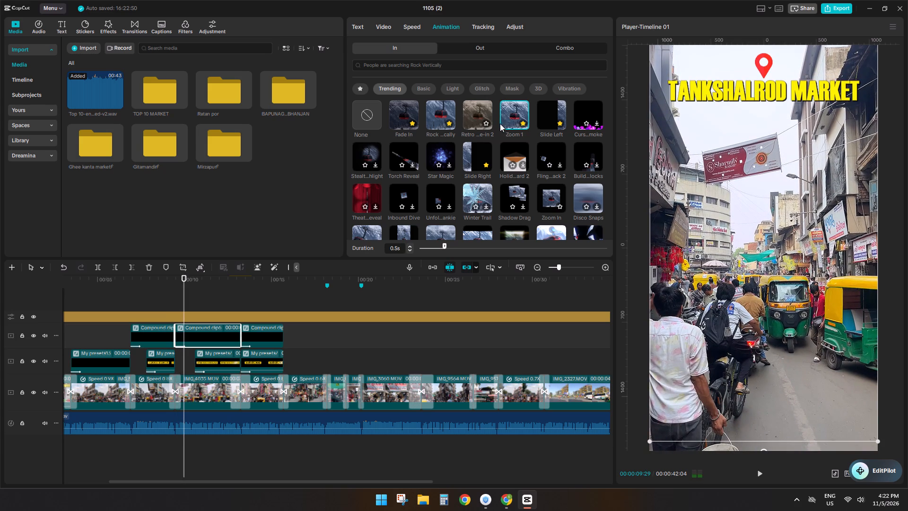
click(361, 92)
click(443, 113)
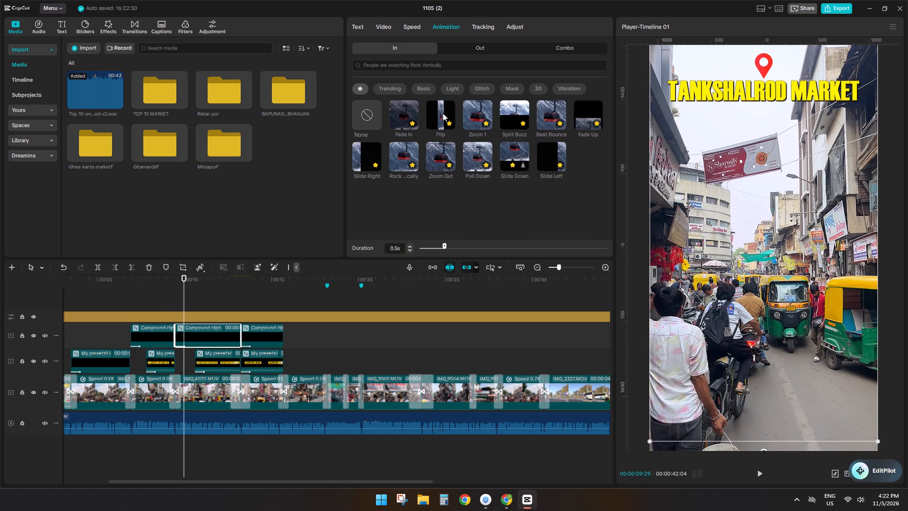
Replay the MANEKCHOWK MARKET section and apply the favourited Flip entrance animation to its title clip.
click(235, 312)
key(space)
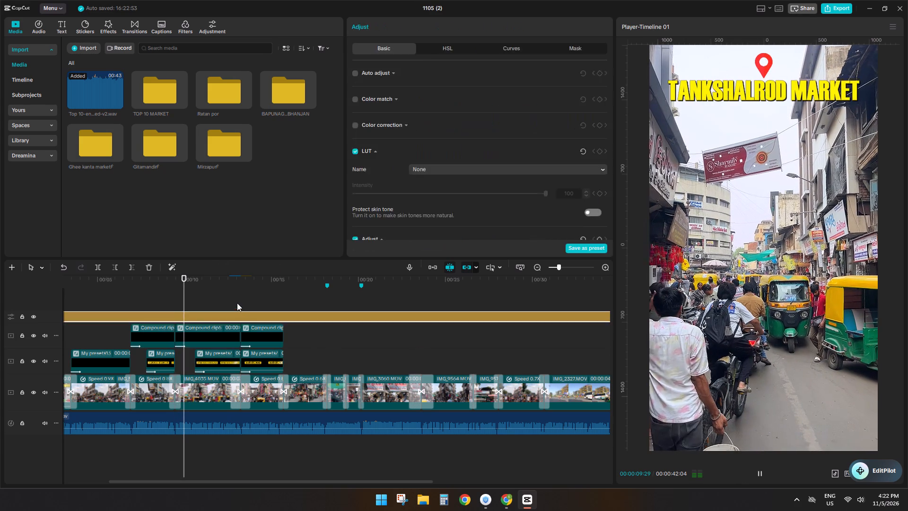
click(237, 303)
key(space)
key(space)
click(254, 339)
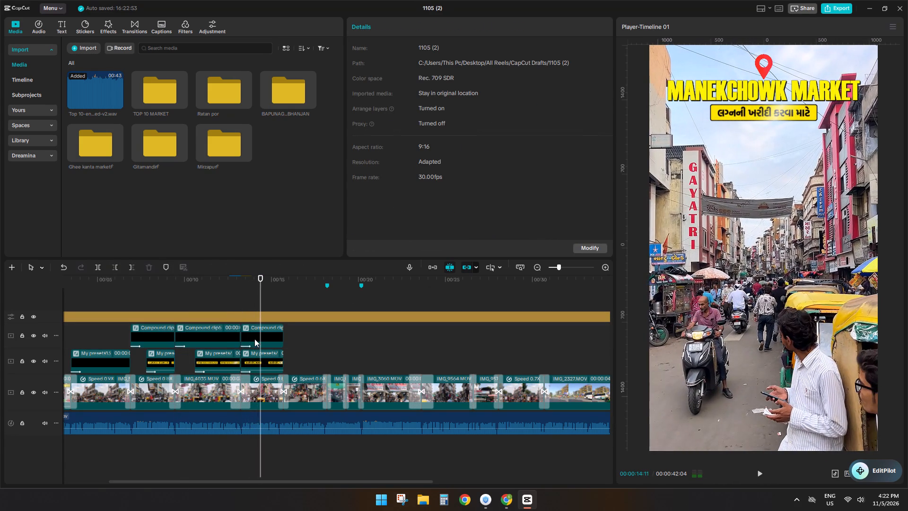
click(437, 32)
click(445, 113)
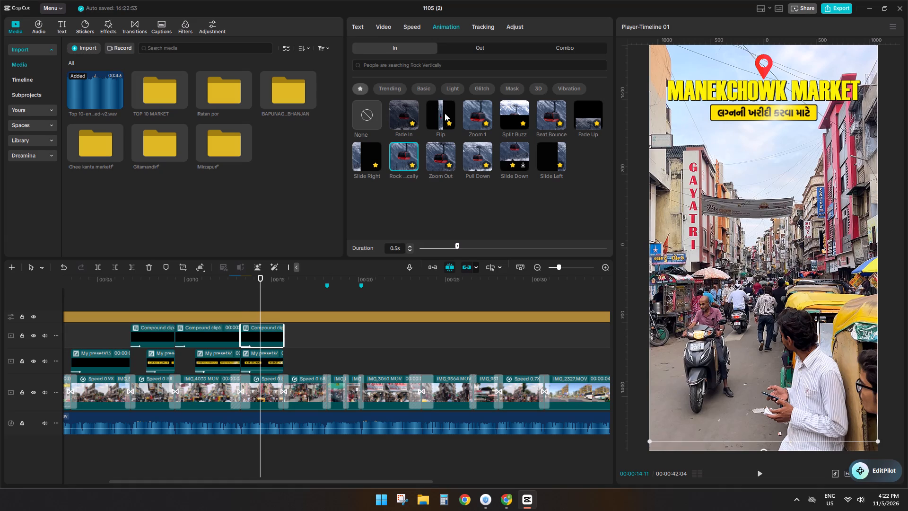
click(150, 302)
drag(150, 302, 0, 306)
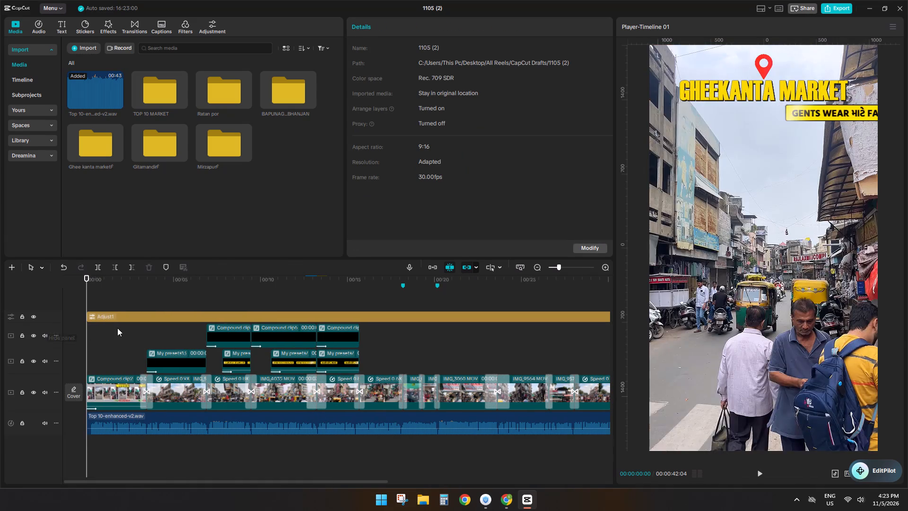
key(space)
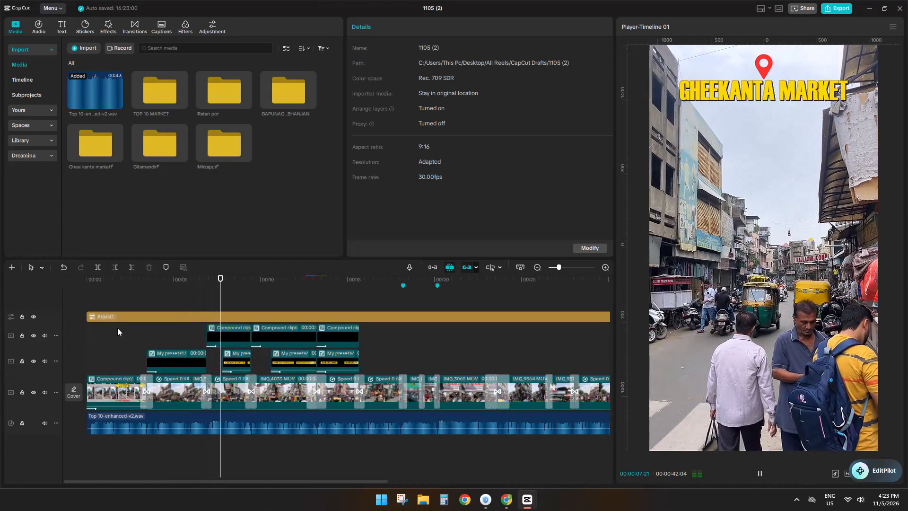
key(space)
click(131, 332)
key(space)
key(space)
key(space)
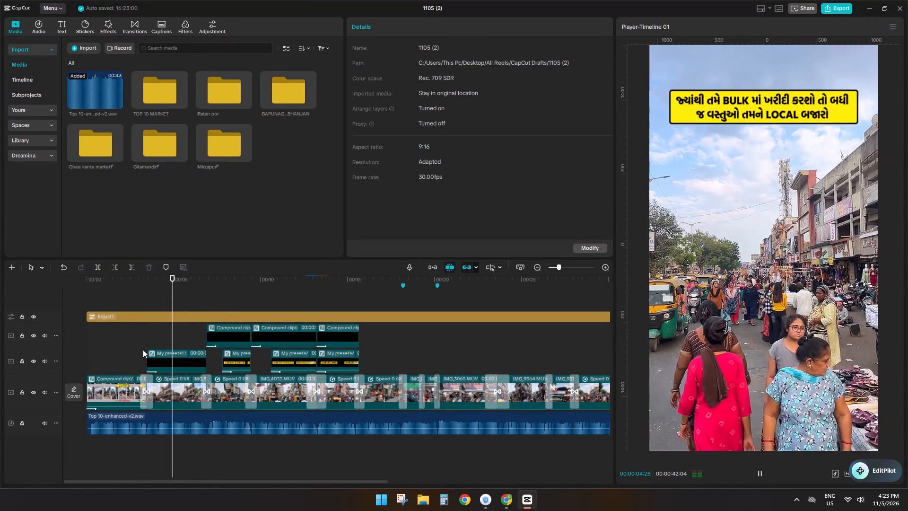
key(space)
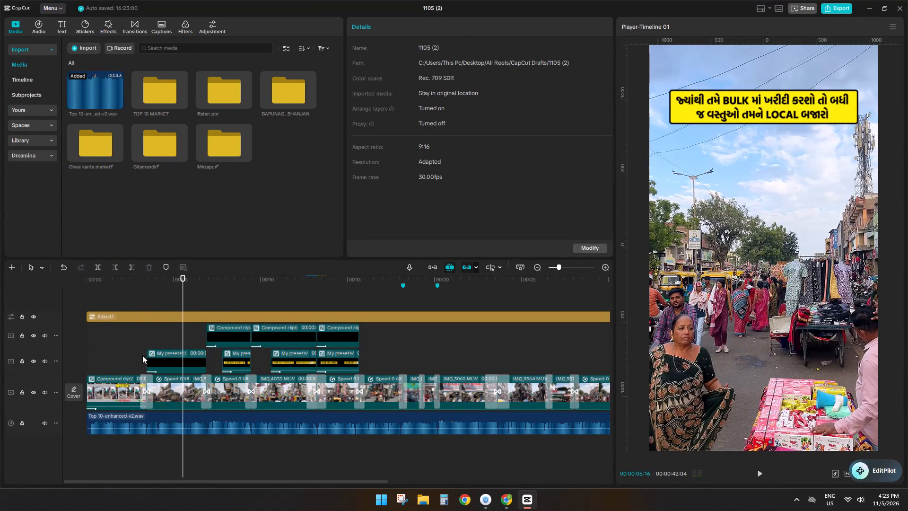
key(space)
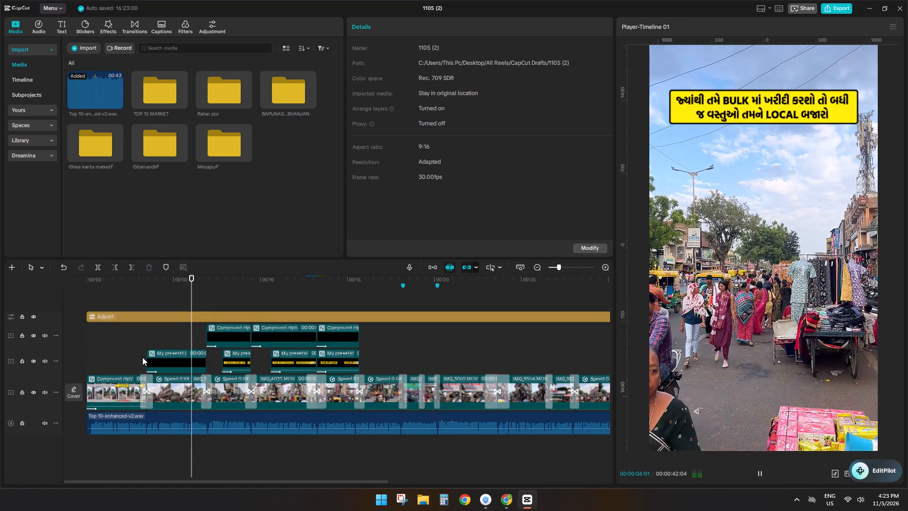
key(space)
click(158, 352)
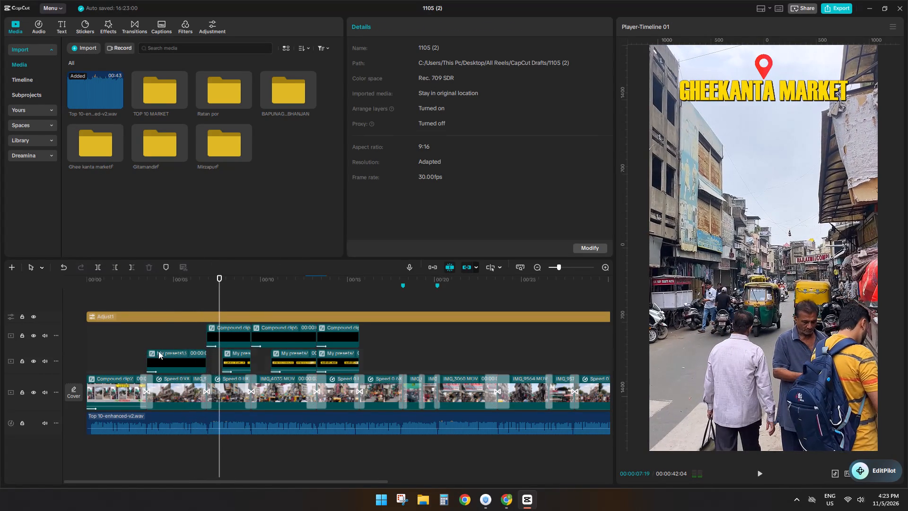
click(160, 344)
key(space)
key(space)
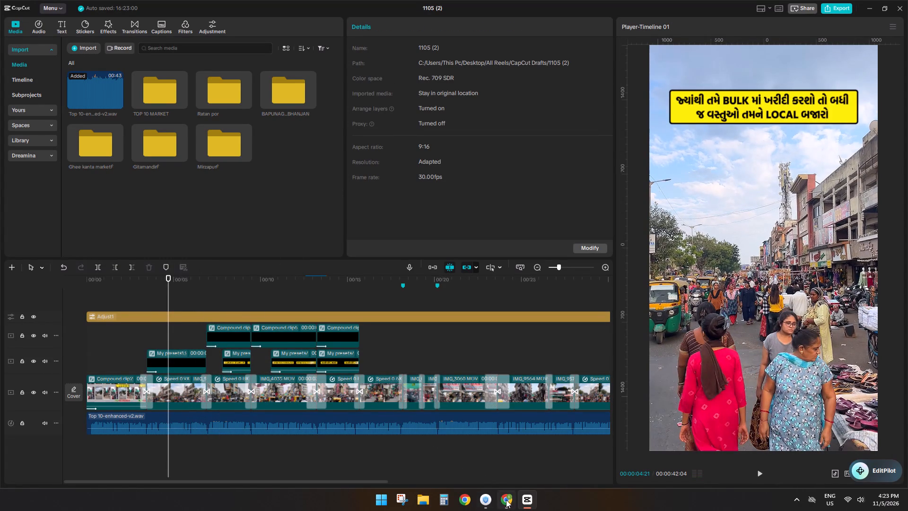
click(148, 342)
key(space)
key(space)
key(space)
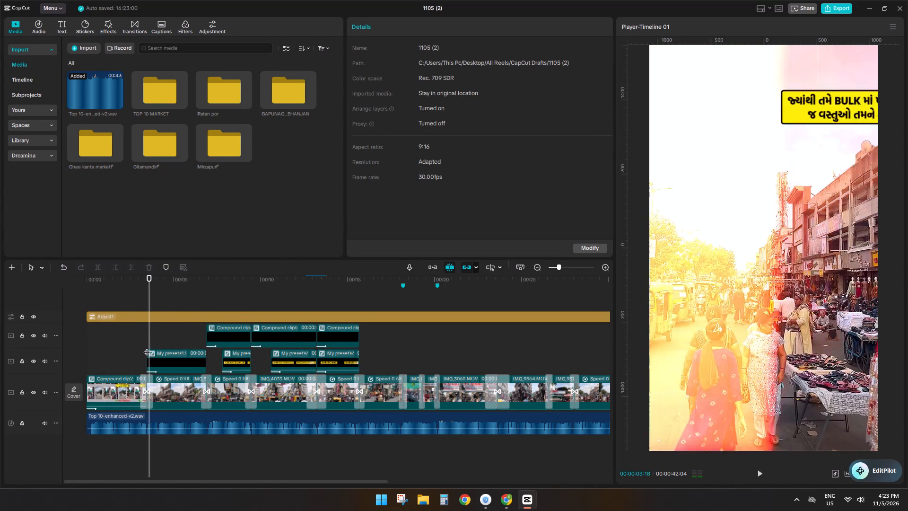
click(146, 347)
key(space)
key(space)
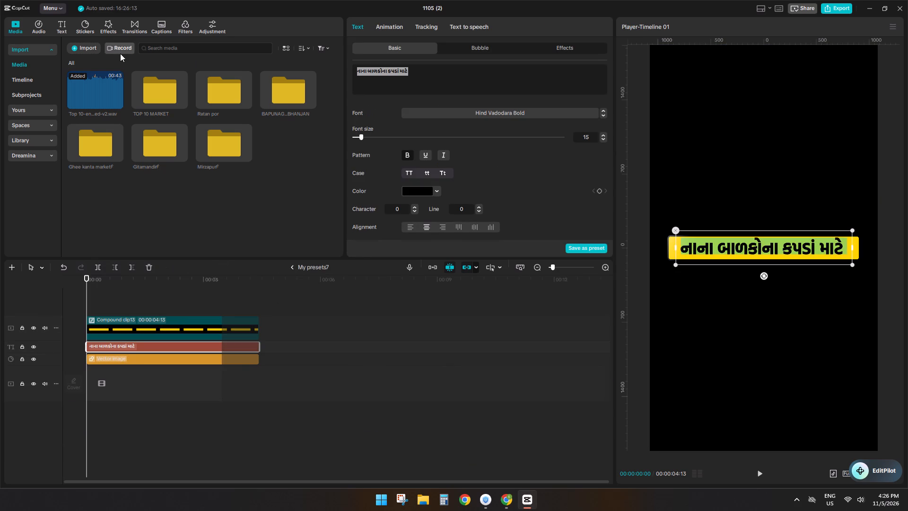
key(super+v)
click(786, 414)
key(ctrl+v)
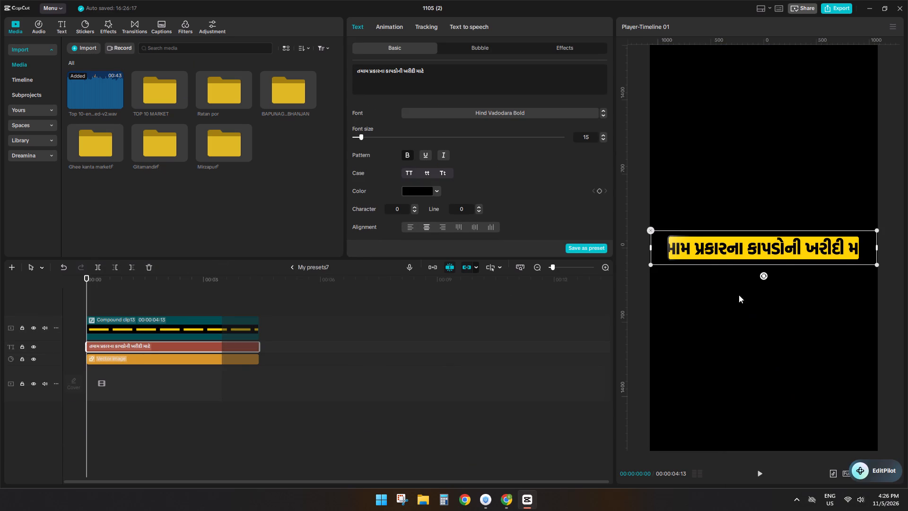
drag(649, 265, 679, 260)
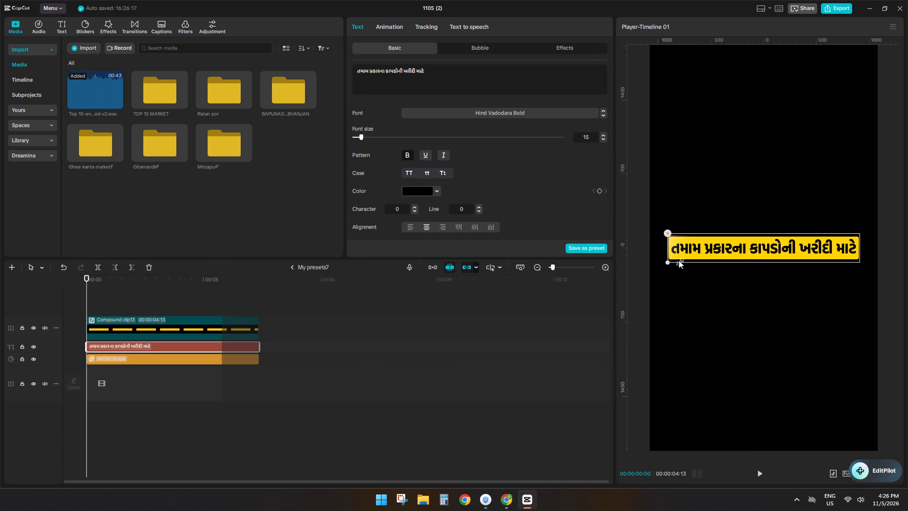
drag(679, 260, 674, 262)
Switch to the Google translator in Chrome and clear the previous Gujarati source text.
click(499, 502)
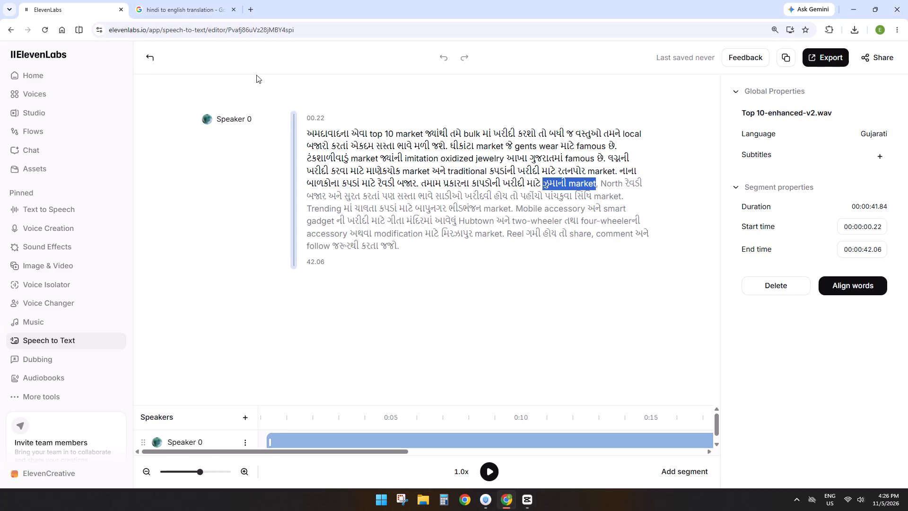
click(196, 0)
click(306, 180)
click(298, 193)
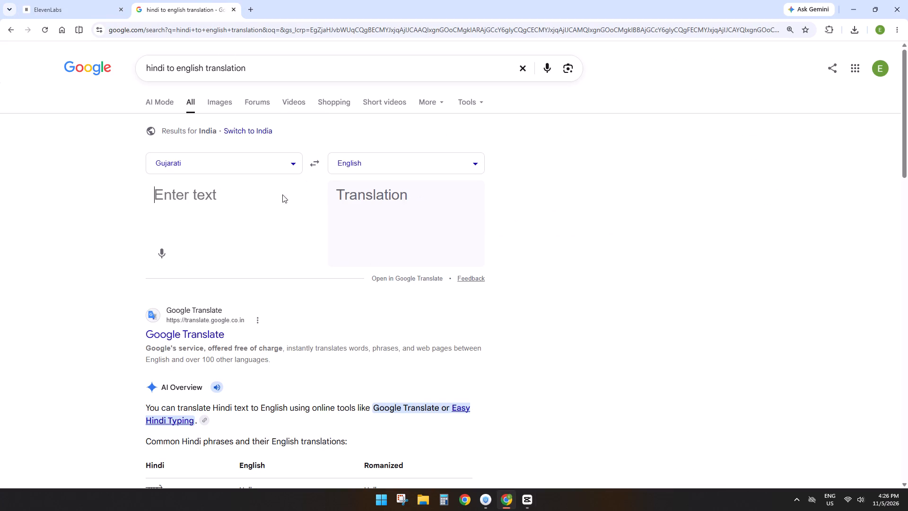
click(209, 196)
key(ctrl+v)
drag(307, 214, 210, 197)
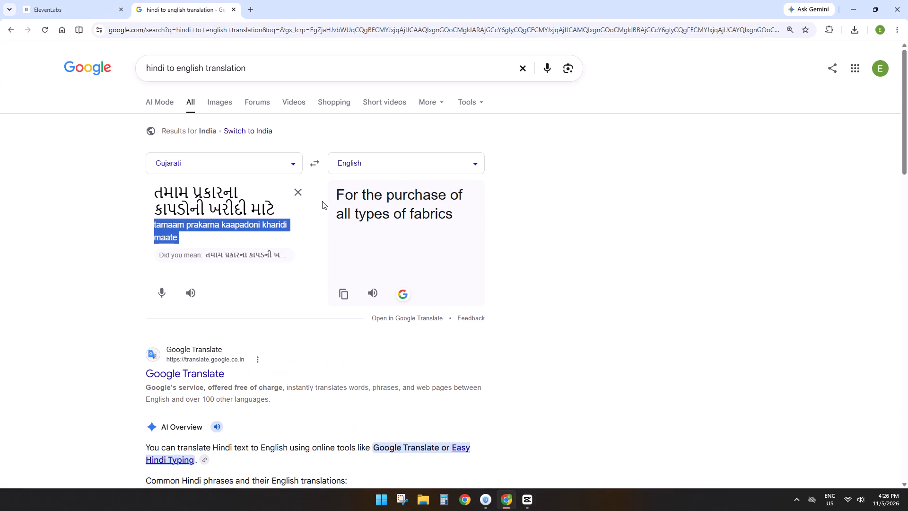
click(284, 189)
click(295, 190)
Translate ઝુમાની market from Gujarati to English, copy the translation and the romanized name zumani market, and return to CapCut.
click(236, 192)
key(super+v)
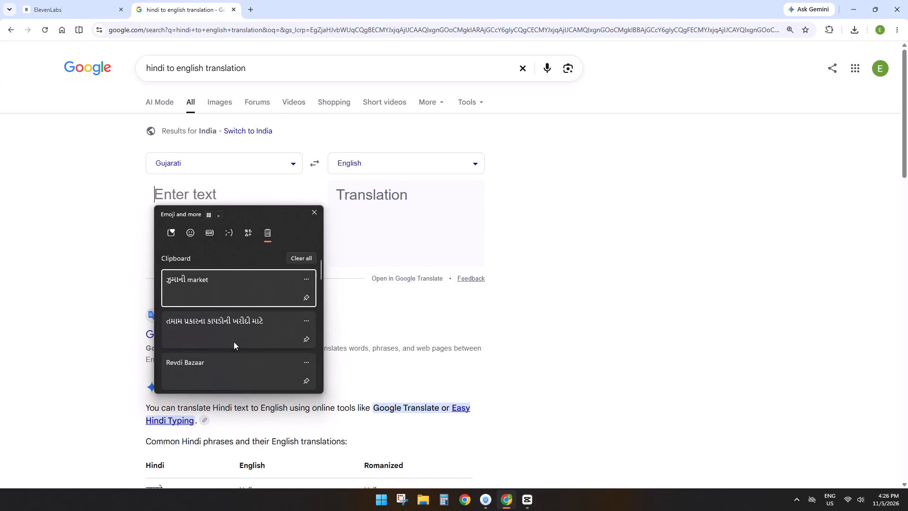
click(206, 286)
key(ctrl+v)
click(341, 269)
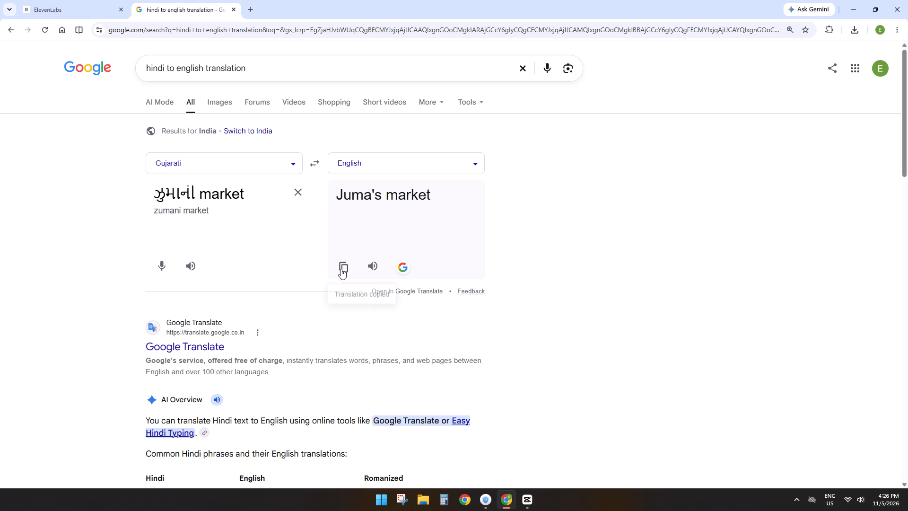
drag(213, 215, 158, 211)
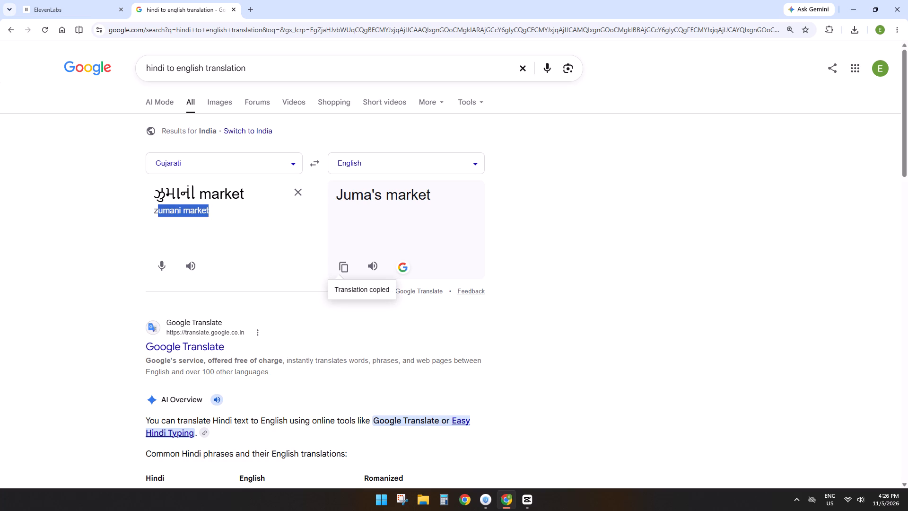
drag(158, 211, 154, 211)
key(ctrl+c)
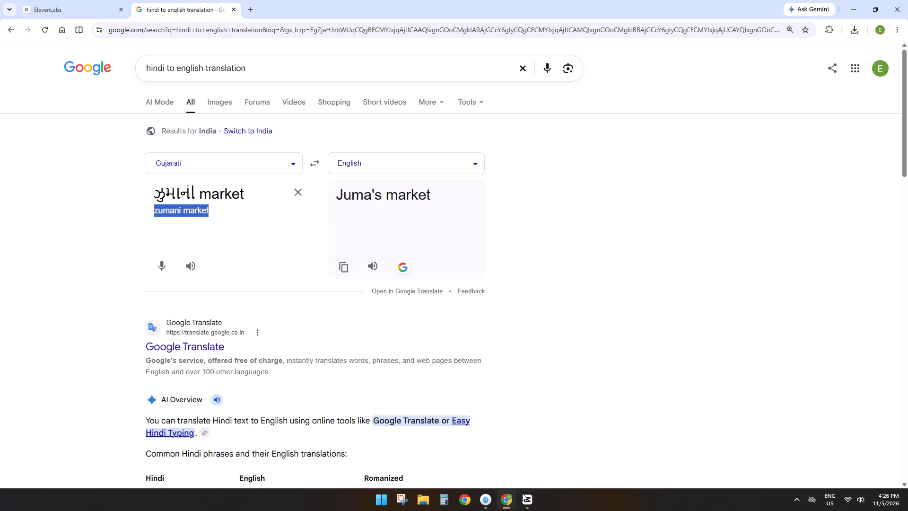
click(522, 493)
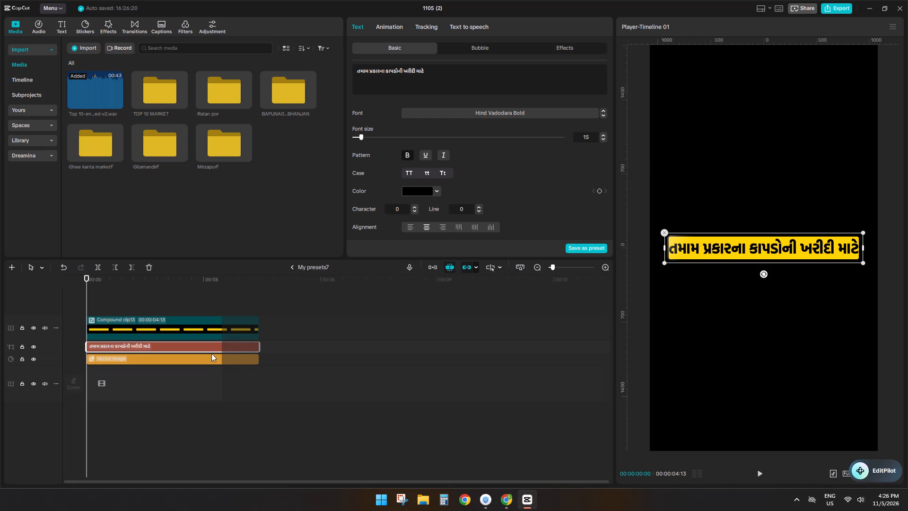
Replace the REVDI BAZAAR text in the new title clip with zumani market in all capitals and return to the main timeline.
click(289, 267)
double_click(397, 336)
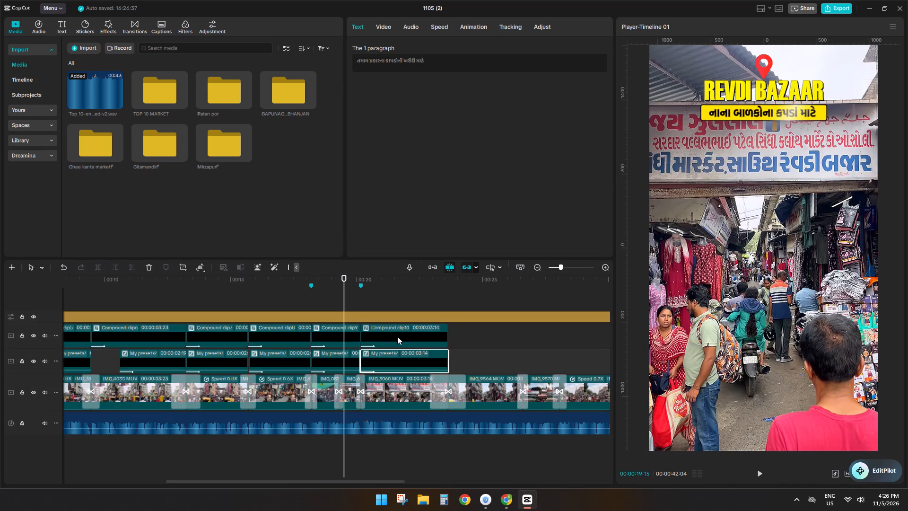
click(155, 357)
drag(405, 80, 258, 50)
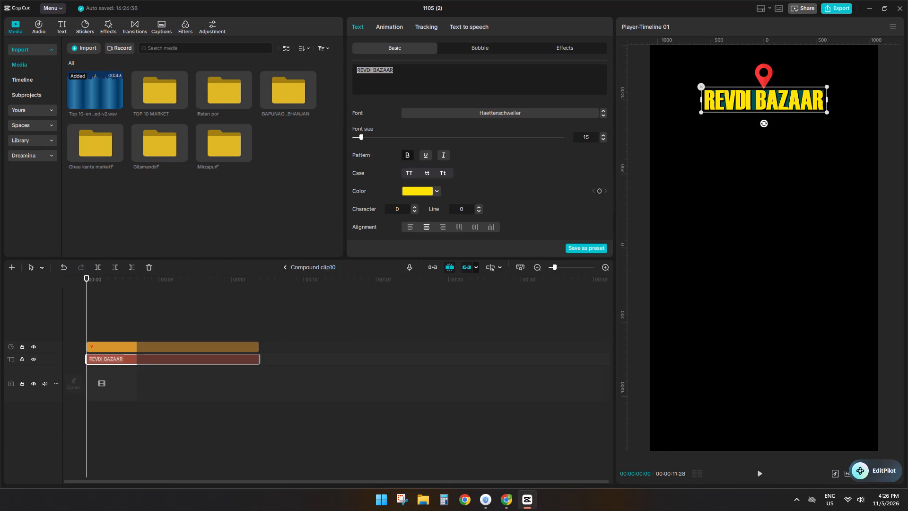
key(ctrl+v)
click(411, 171)
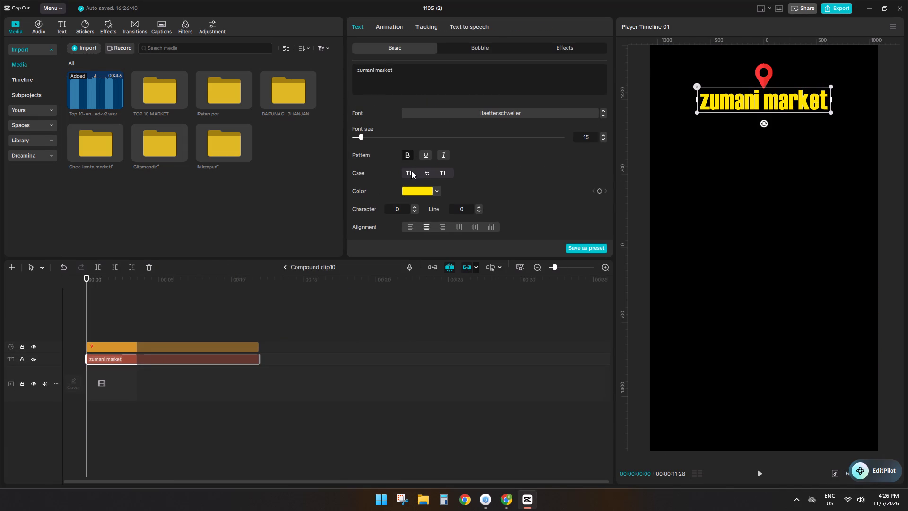
click(286, 269)
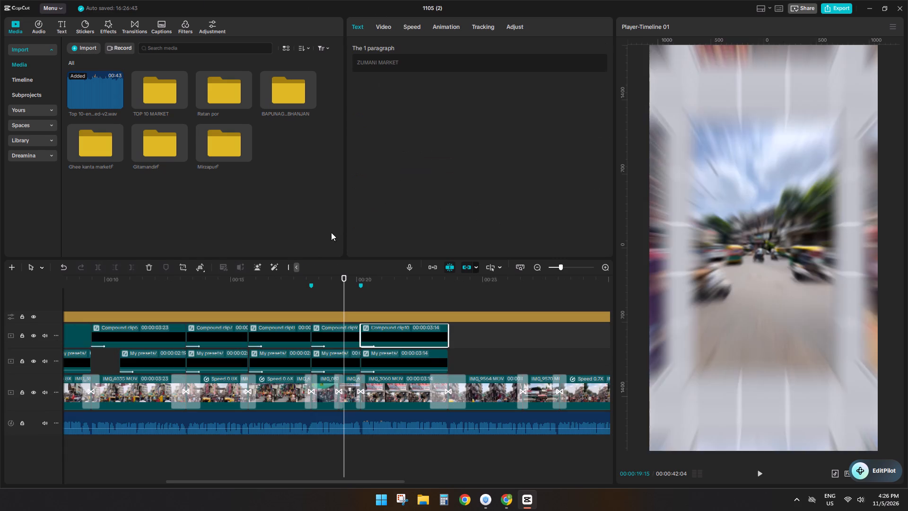
Play back the Revdi Bazaar and Zumani titles and slightly enlarge the Revdi Bazaar caption banner in the preview.
key(space)
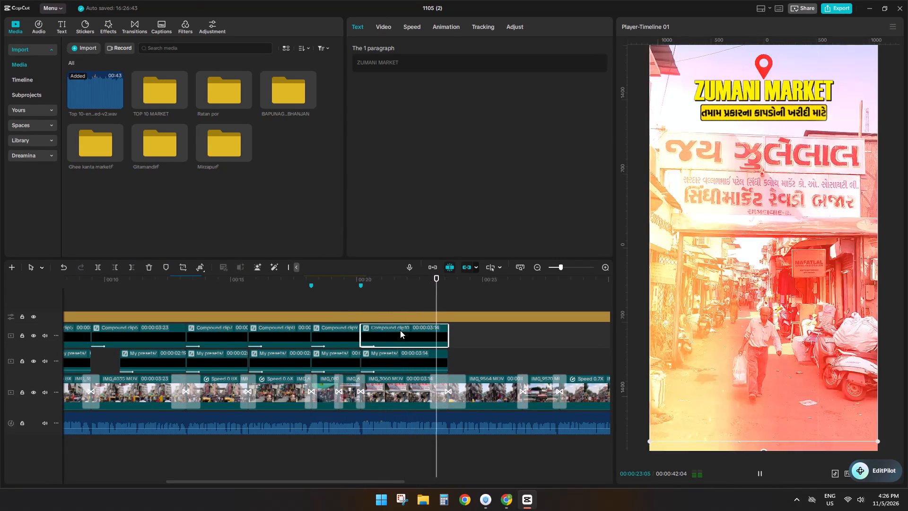
key(space)
click(329, 301)
key(space)
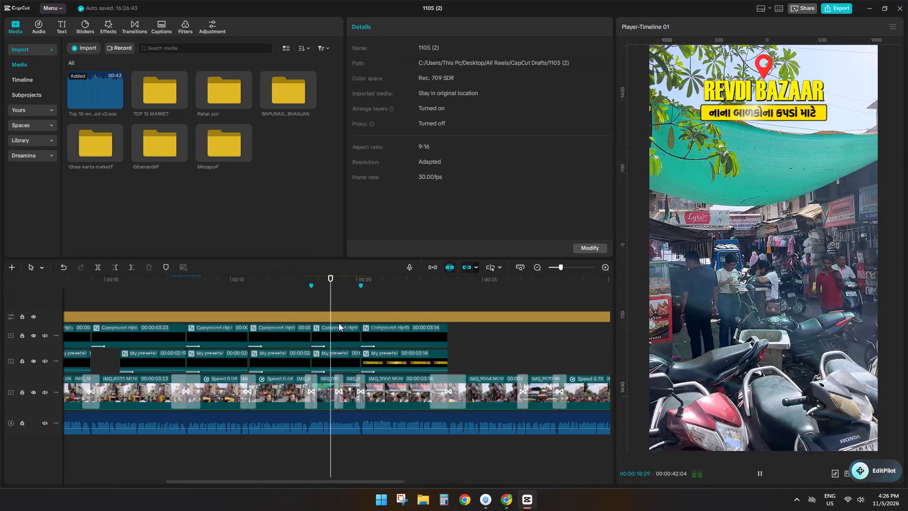
key(space)
click(339, 358)
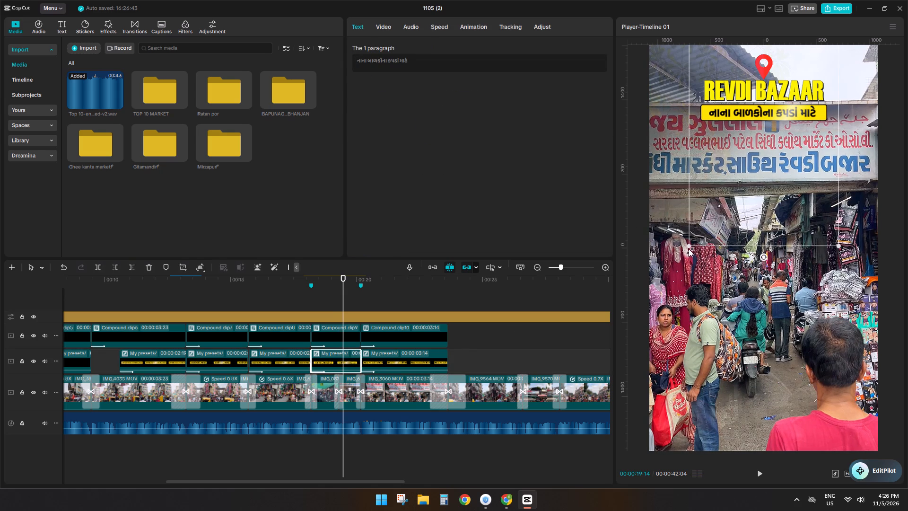
drag(689, 248, 632, 258)
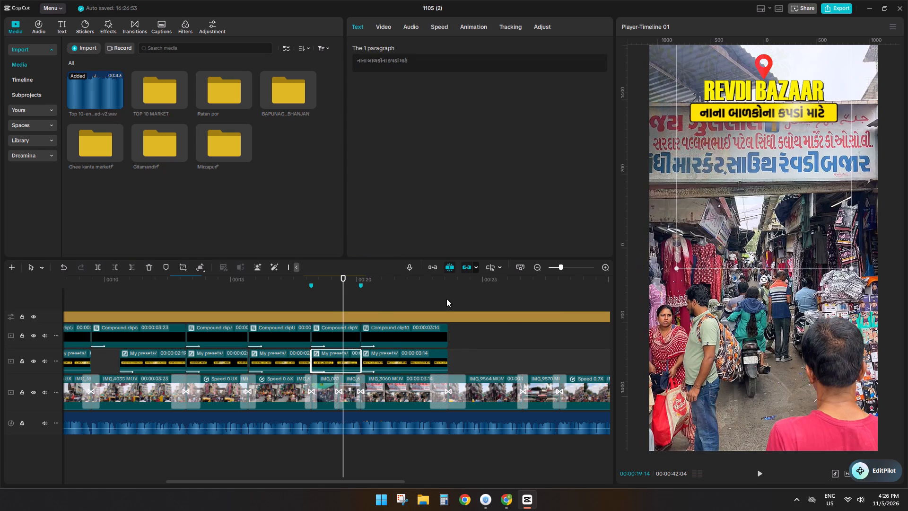
Slightly enlarge the Zumani Market caption banner in the preview, keeping it narrower than the title above it.
click(394, 298)
click(402, 358)
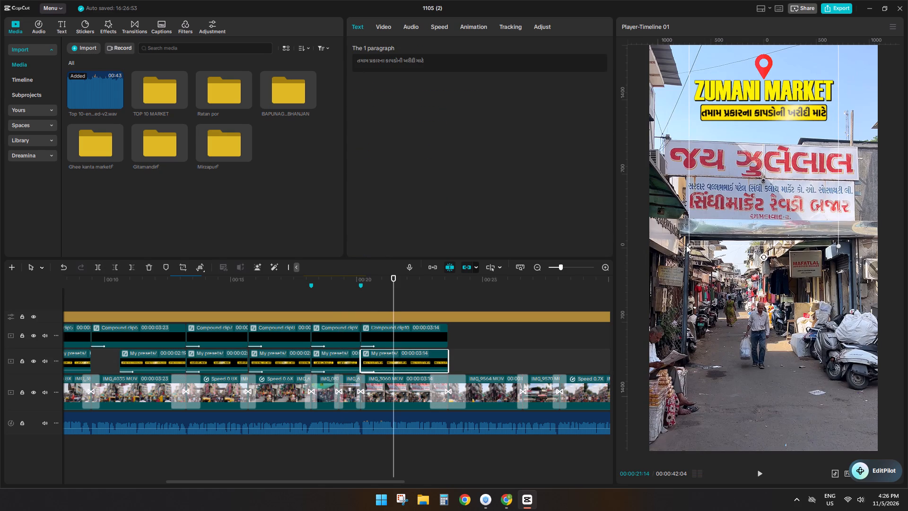
drag(686, 246, 645, 241)
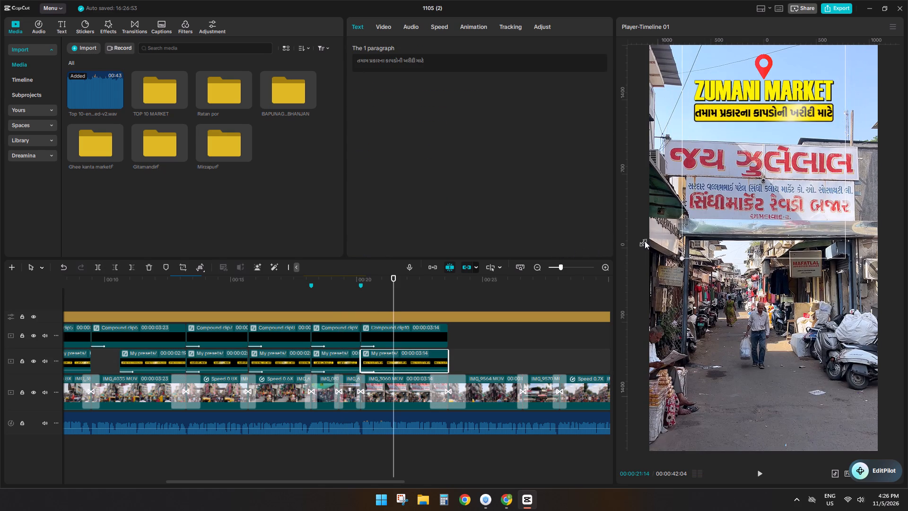
drag(645, 241, 658, 231)
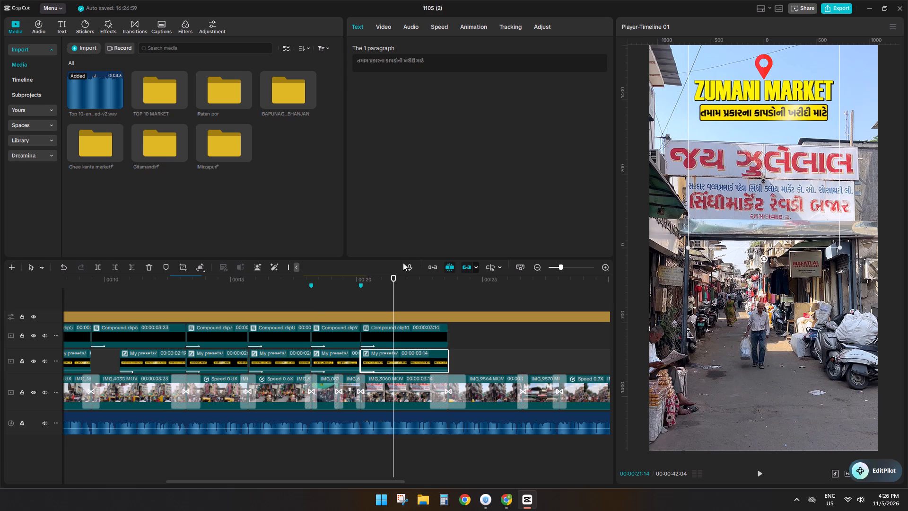
Play back the Revdi Bazaar and Zumani section through the transition into the following market's footage.
click(315, 298)
key(space)
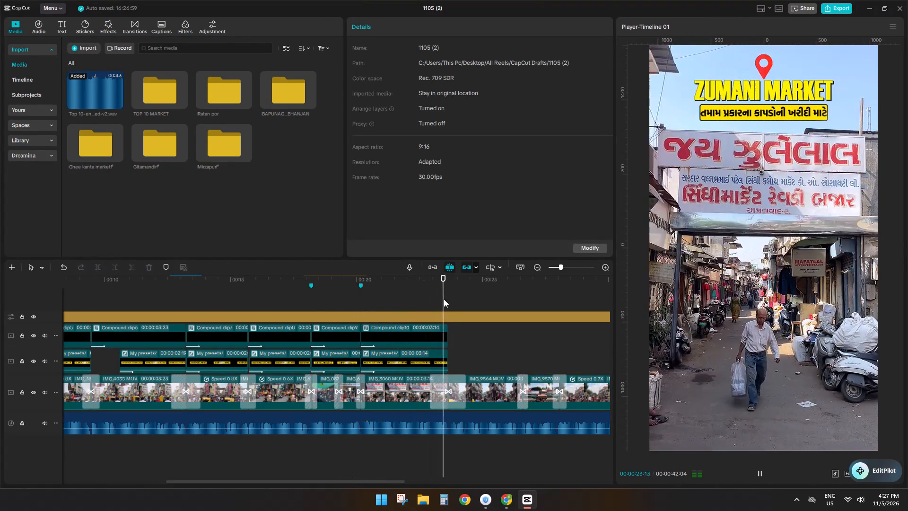
key(space)
click(425, 300)
key(space)
key(space)
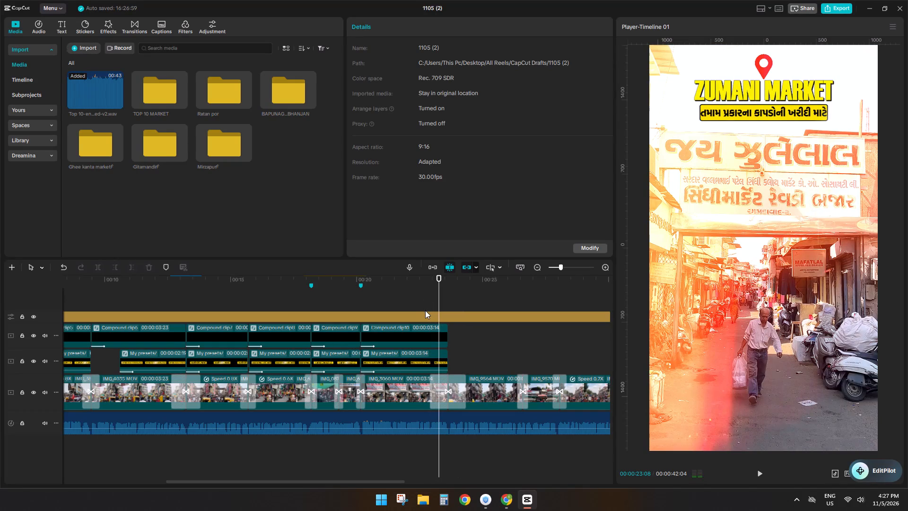
key(space)
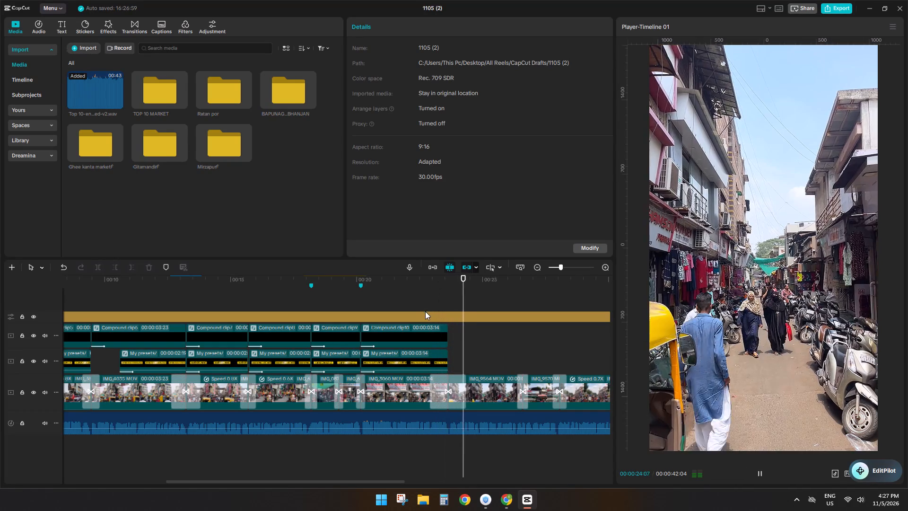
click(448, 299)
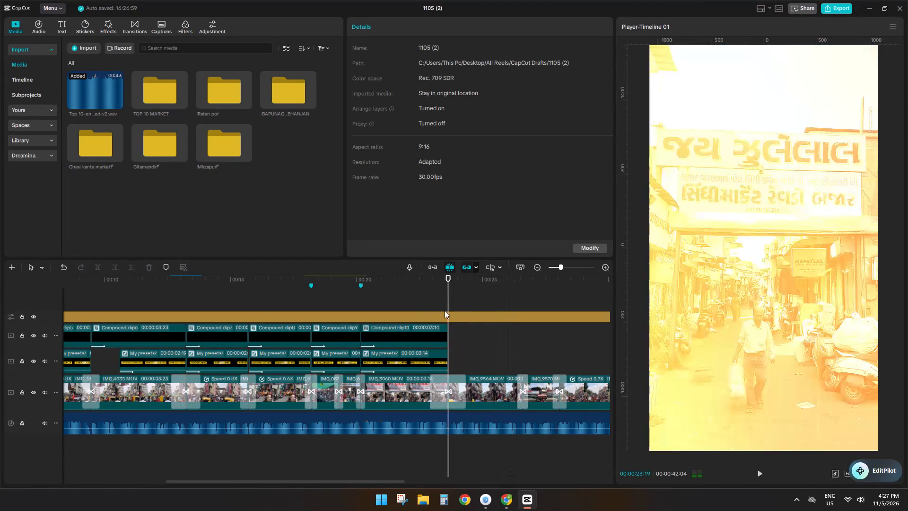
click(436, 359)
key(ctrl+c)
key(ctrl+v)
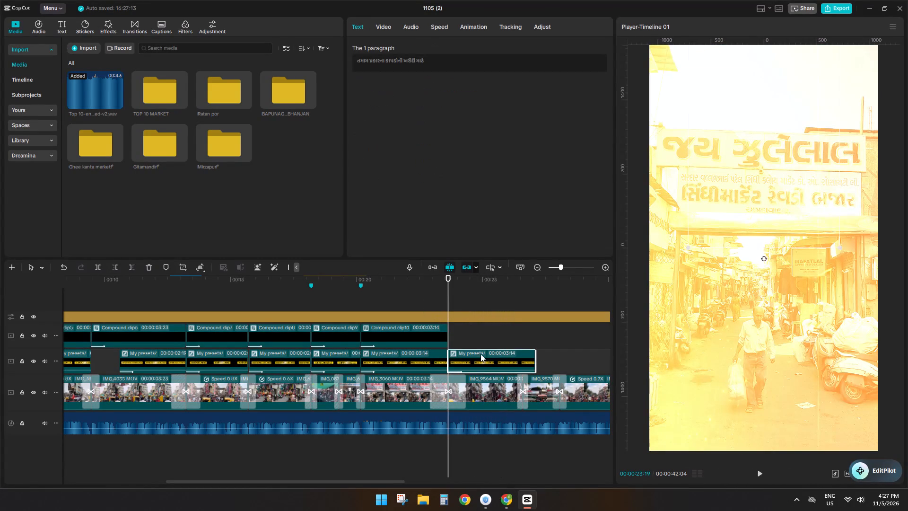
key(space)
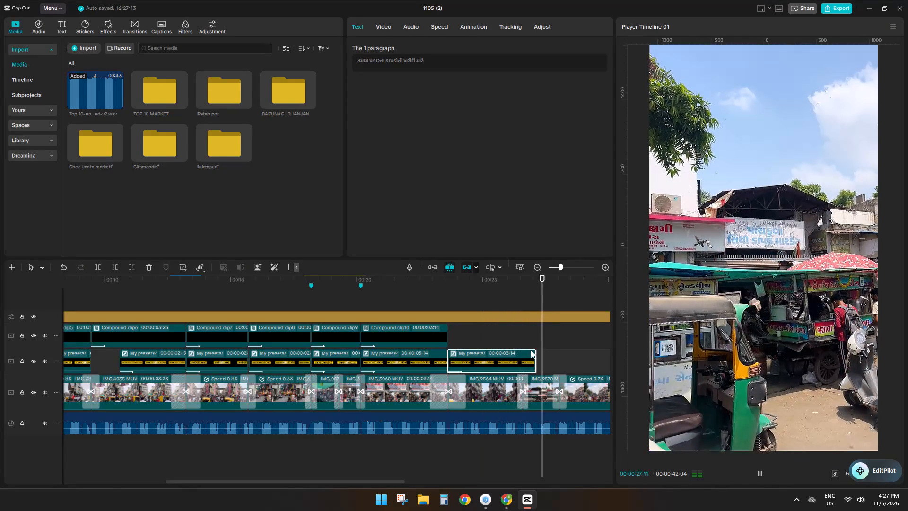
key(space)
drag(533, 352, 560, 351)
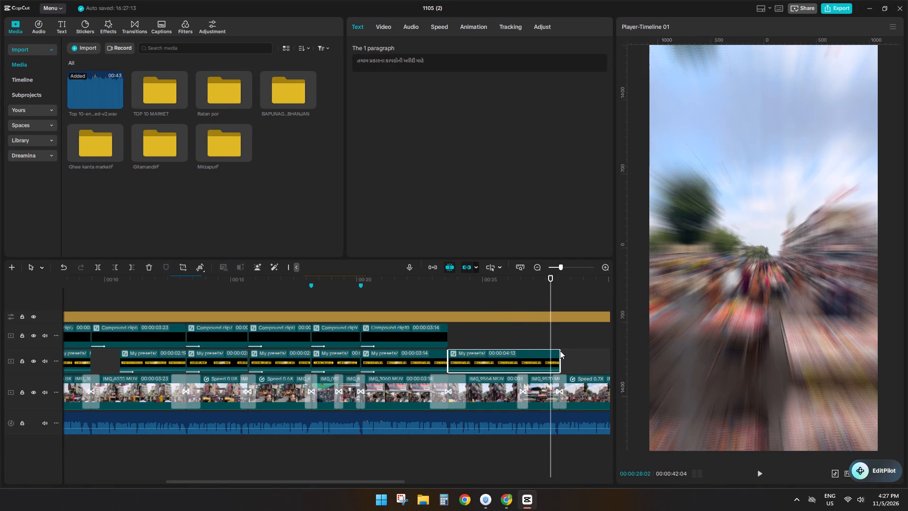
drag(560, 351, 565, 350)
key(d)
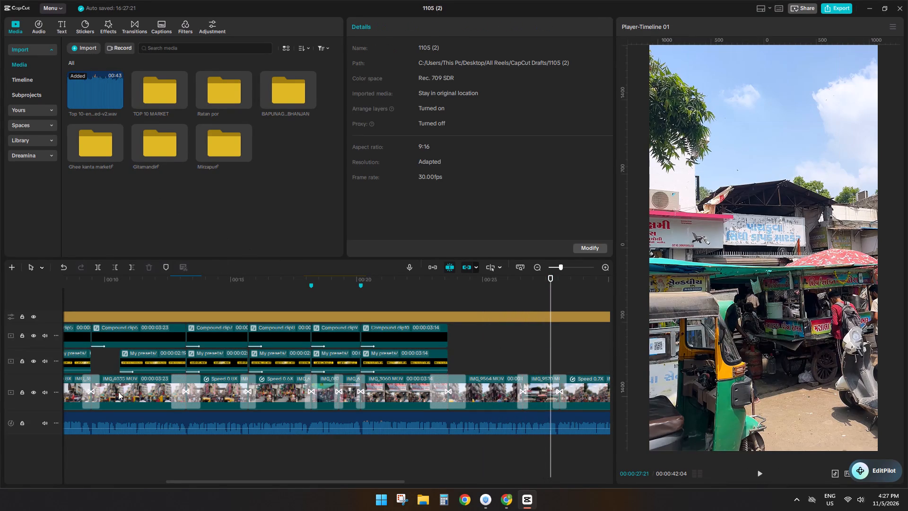
Copy the first two-line banner clip to 00:00:23:19, right after the Zumani banner, and extend its end to the transition near 00:28.
ctrl+scroll(116, 369, down, 7)
click(154, 371)
key(ctrl+c)
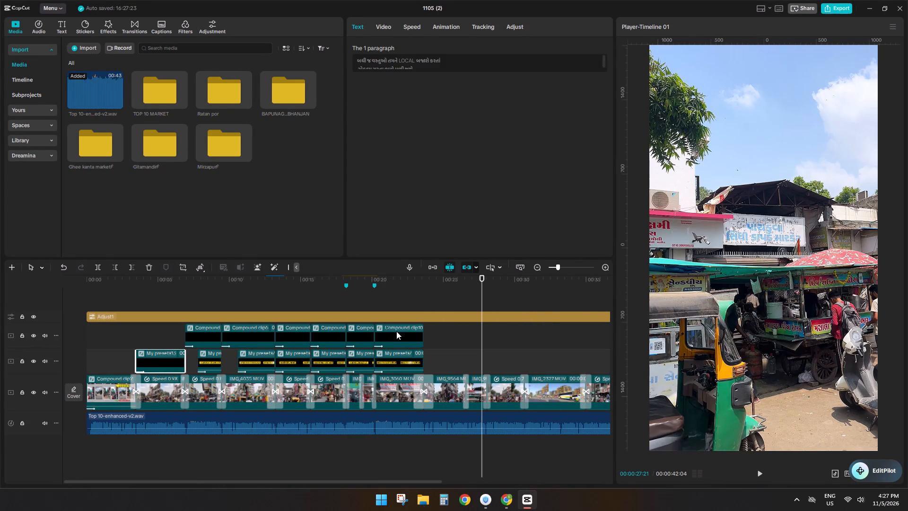
ctrl+click(426, 297)
key(ctrl+v)
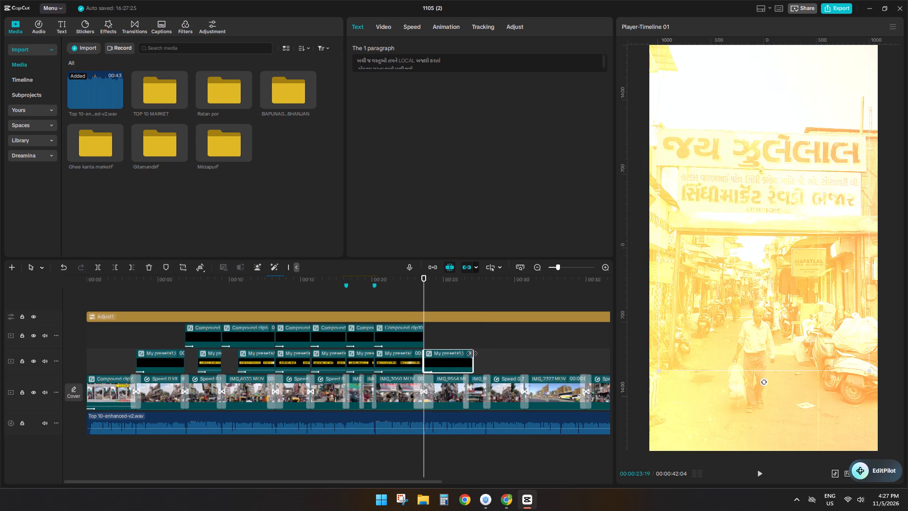
drag(472, 353, 487, 351)
From the ElevenLabs transcript in Chrome, copy the caption સુરત કરતાં પણ સસ્તા ભાવે સાડીઓ ખરીદવી હોય તો પહોંચો and the name પાંચકુવા સિંધિ market separately.
click(507, 503)
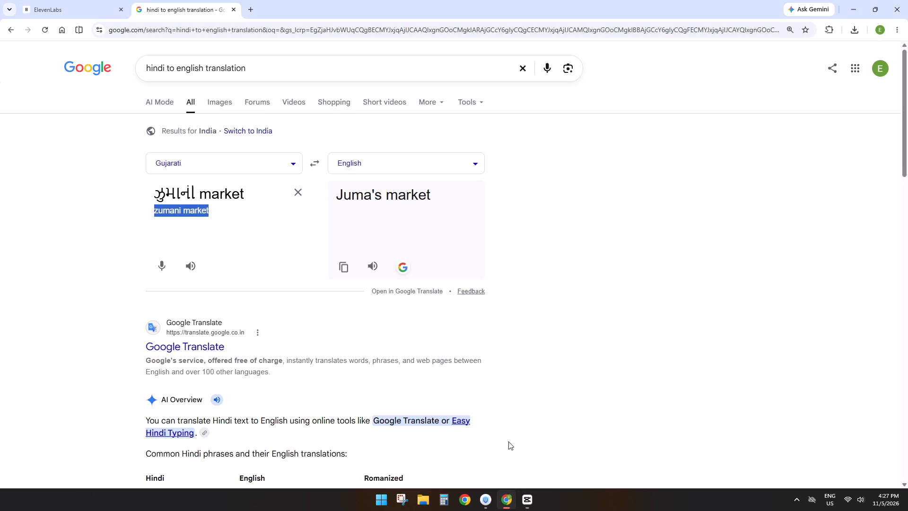
click(104, 7)
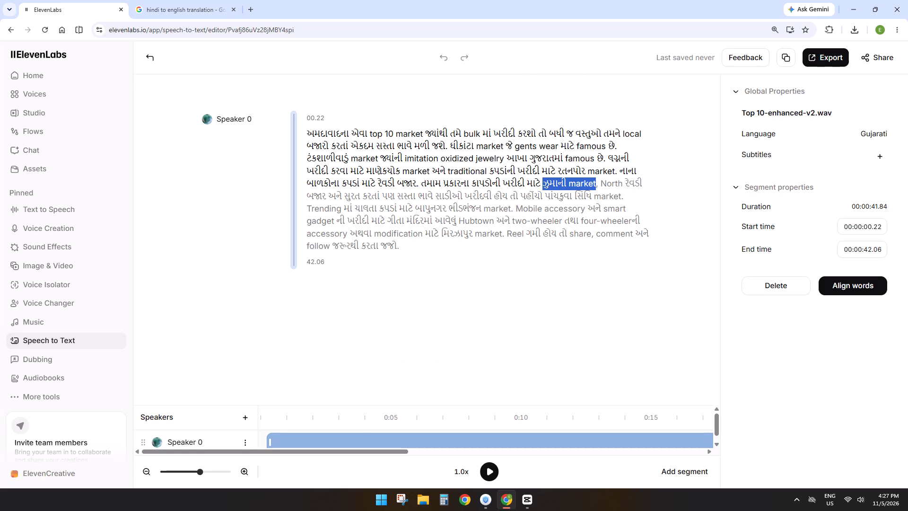
drag(344, 196, 485, 191)
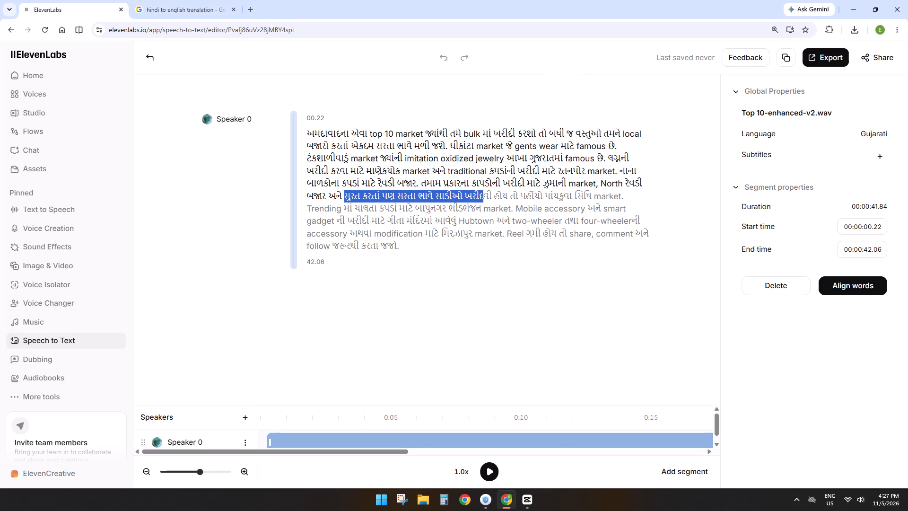
drag(485, 191, 542, 192)
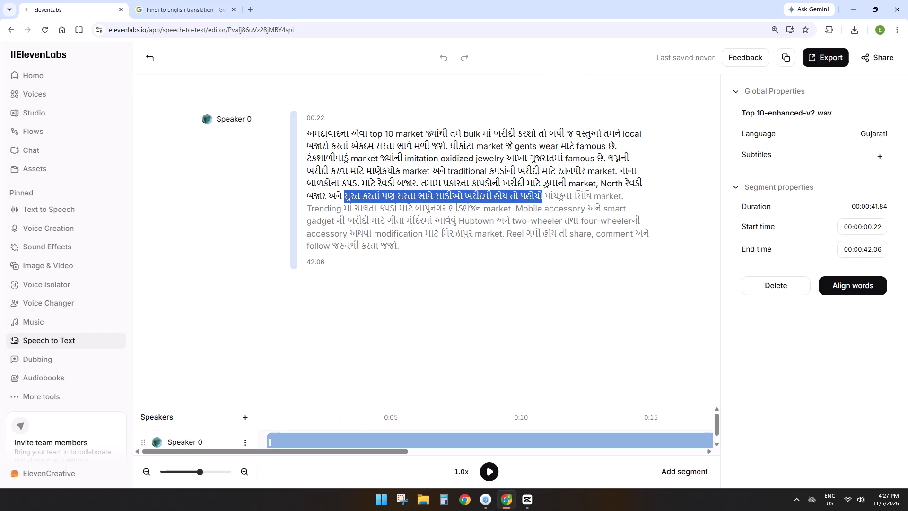
key(ctrl+c)
drag(547, 196, 621, 194)
key(ctrl+c)
Translate પાંચકુવા સિંધિ market from Gujarati to English, copy Panchkuva Sindhi Market and the romanized panchakuva sindhi market, and return to CapCut.
ctrl+click(169, 0)
click(299, 189)
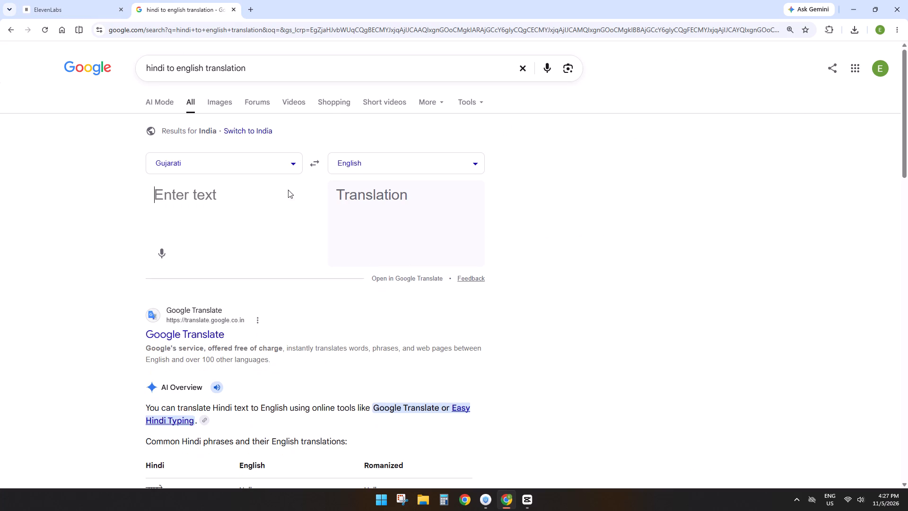
click(144, 193)
key(super+v)
click(227, 287)
key(ctrl+v)
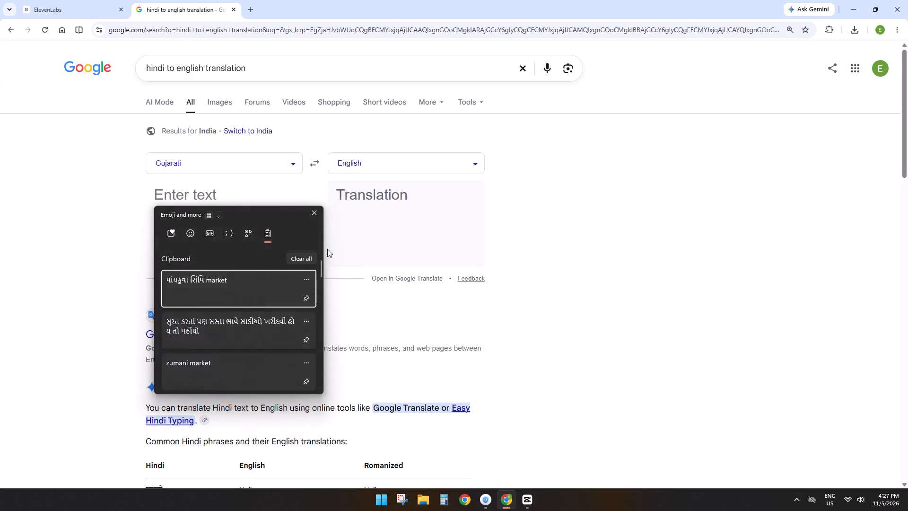
click(203, 204)
key(super+v)
click(189, 286)
key(ctrl+v)
click(345, 260)
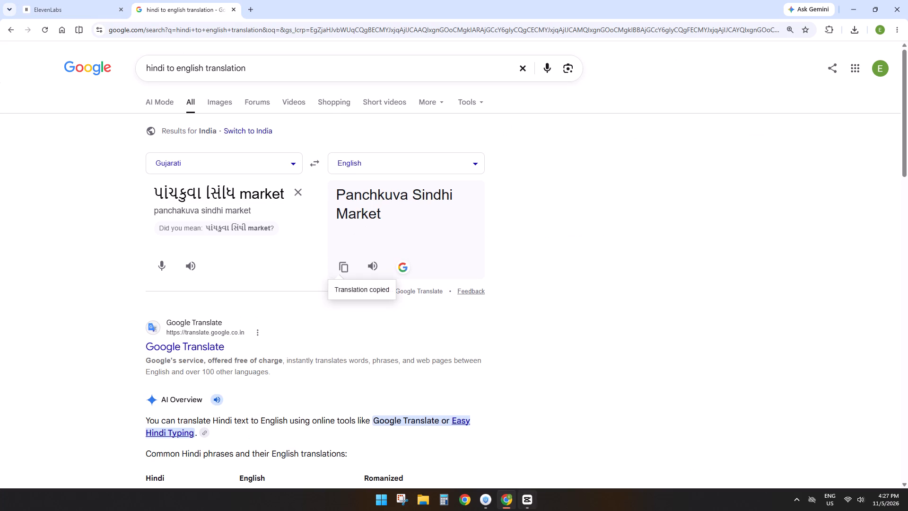
drag(156, 212, 257, 211)
key(ctrl+c)
click(523, 505)
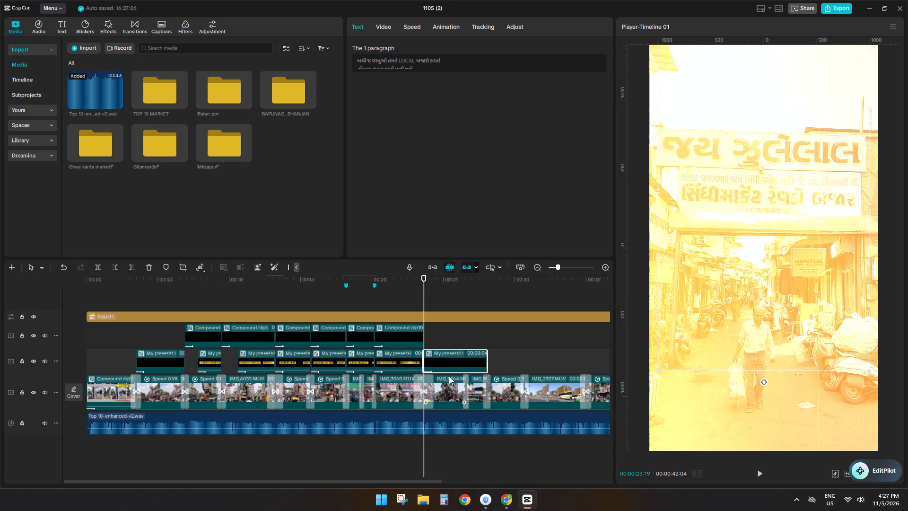
Replace the new banner's caption with સુરત કરતાં પણ સસ્તા ભાવે સાડીઓ ખરીદવી હોય તો પહોંચો, breaking the line after સાડીઓ.
double_click(454, 367)
click(137, 347)
drag(453, 83, 233, 37)
key(super+v)
scroll(774, 416, down, 2)
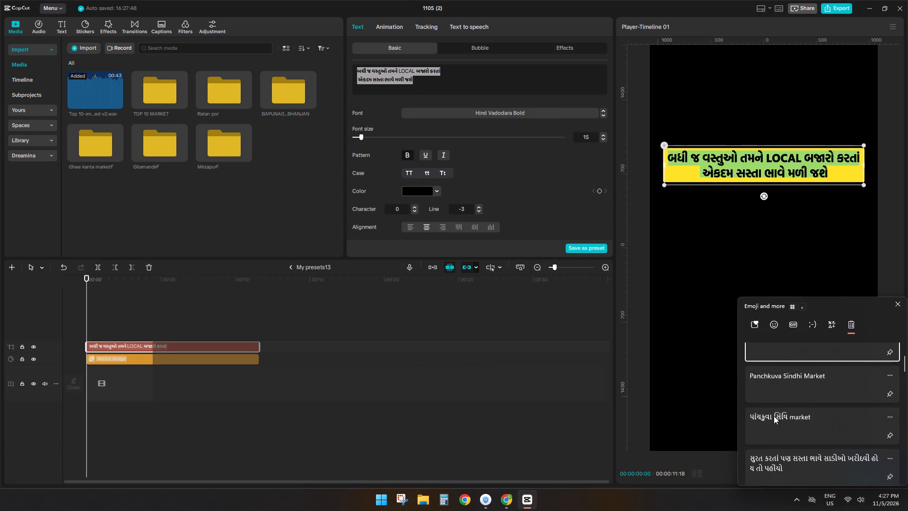
click(779, 453)
key(ctrl+v)
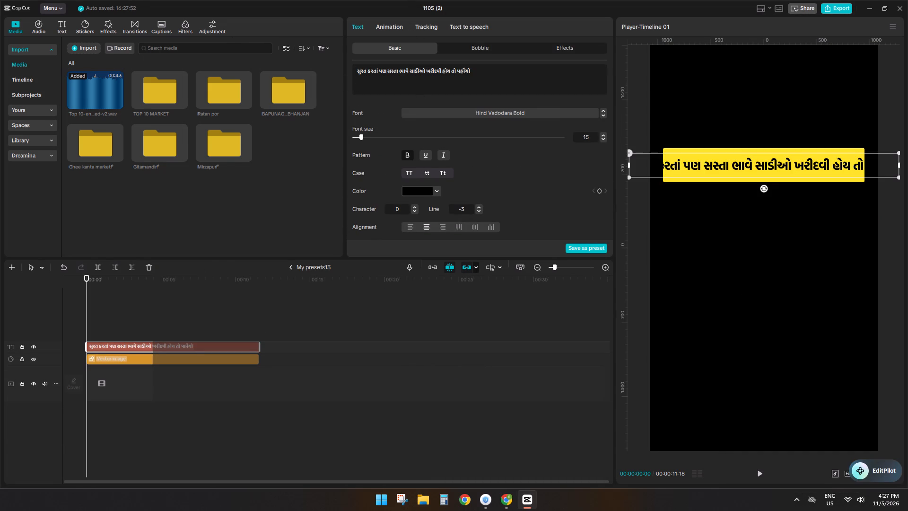
click(428, 73)
key(Return)
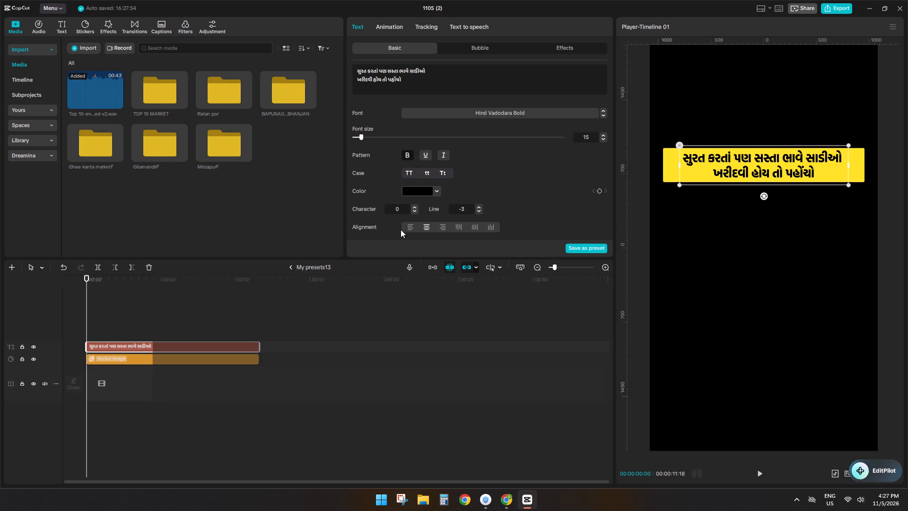
click(289, 265)
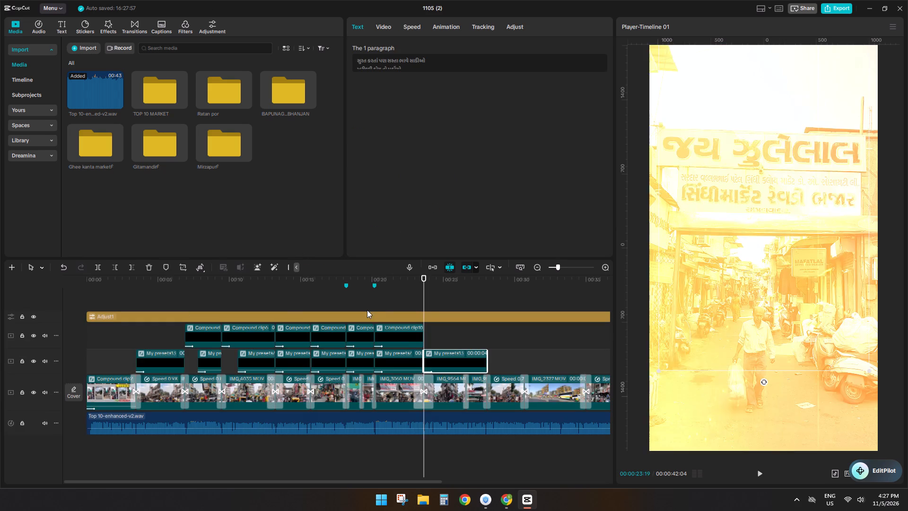
Play back the section with the new two-line banner to check its caption against the voiceover.
key(space)
drag(426, 482, 465, 475)
key(space)
double_click(412, 342)
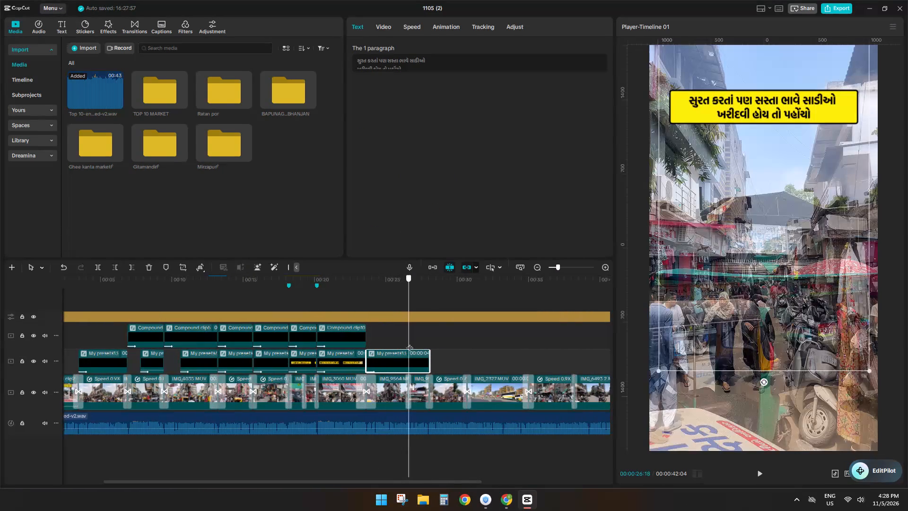
Trim the caption banner so it ends at 00:00:26:18.
click(409, 362)
key(s)
key(d)
Duplicate the ZUMANI MARKET title clip to 00:00:26:18 and shorten the copy to about 1.5 seconds.
click(335, 339)
key(ctrl+c)
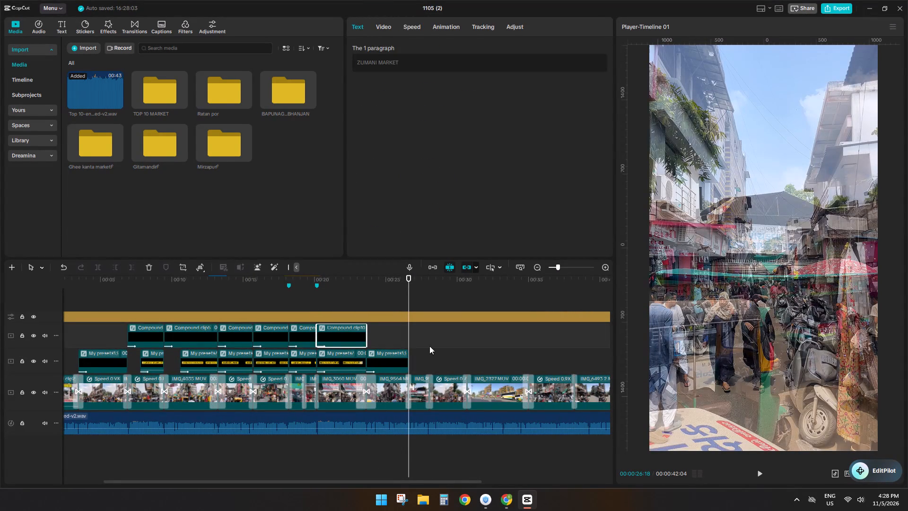
key(ctrl+v)
drag(459, 333, 432, 342)
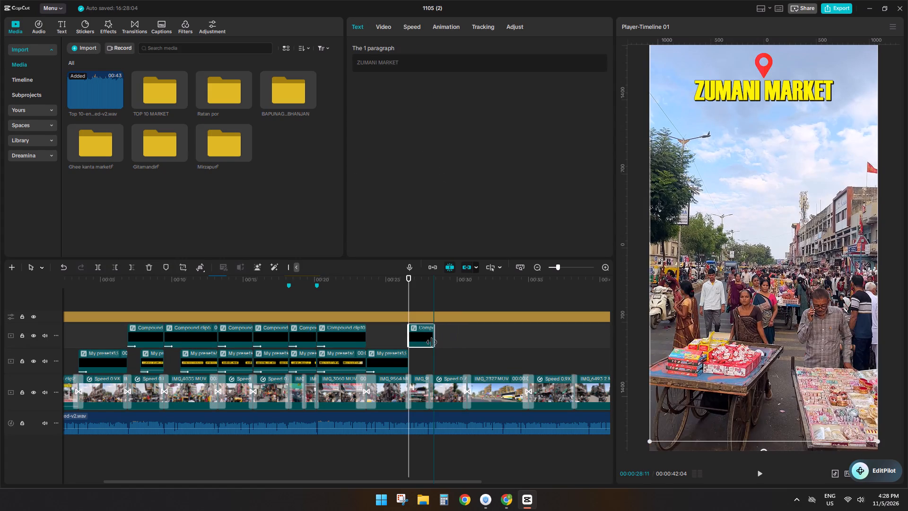
drag(432, 342, 429, 344)
Inside the copied title's compound clip, replace ZUMANI MARKET with the copied text panchakuva sindhi market.
double_click(424, 342)
click(166, 348)
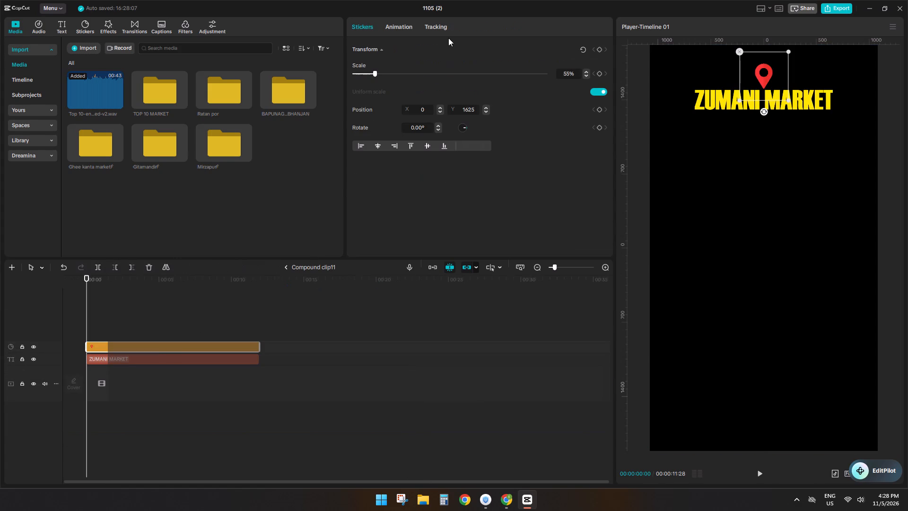
click(186, 358)
drag(422, 79, 108, 46)
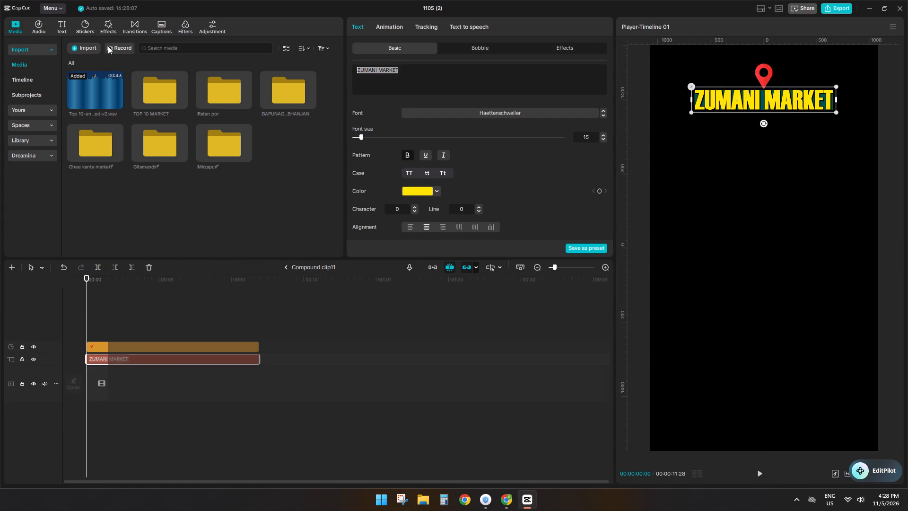
drag(108, 46, 104, 45)
key(super+v)
click(771, 388)
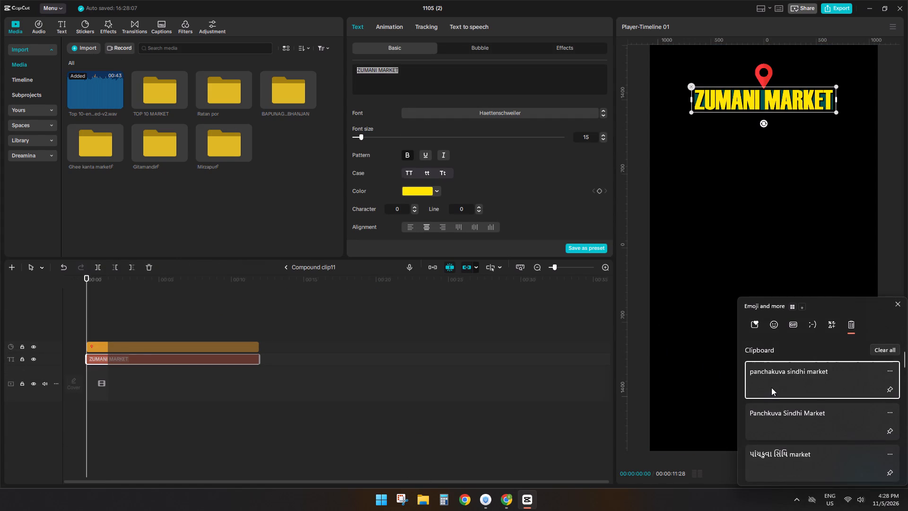
key(ctrl+v)
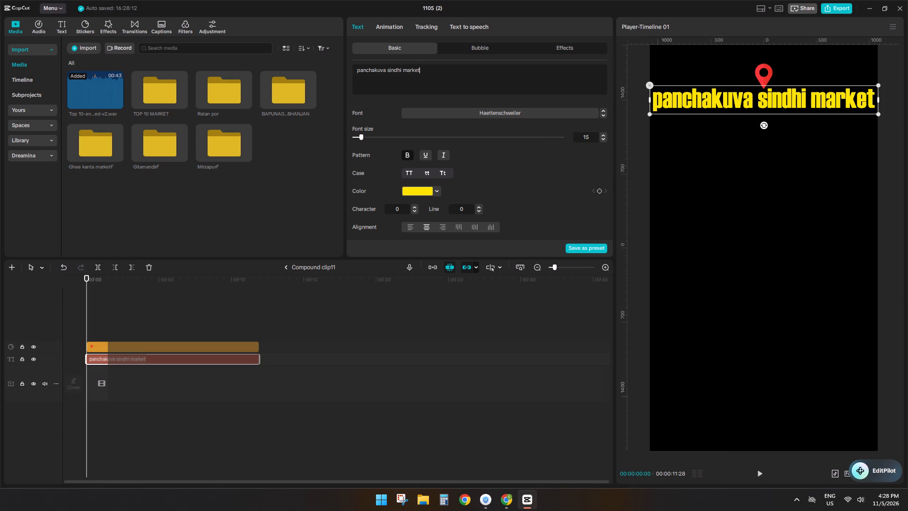
Put market on a second line, make the title uppercase with line spacing 9, and centre it below the map pin.
click(403, 70)
key(Return)
click(479, 210)
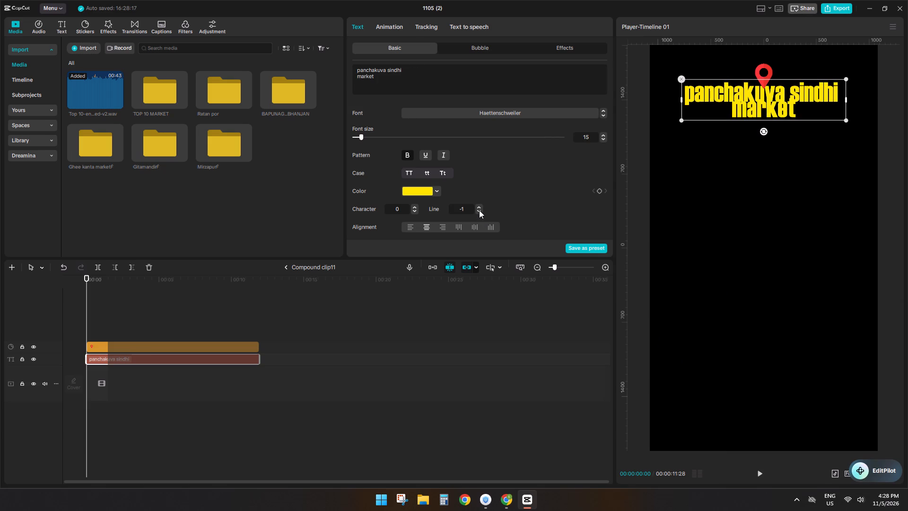
triple_click(477, 208)
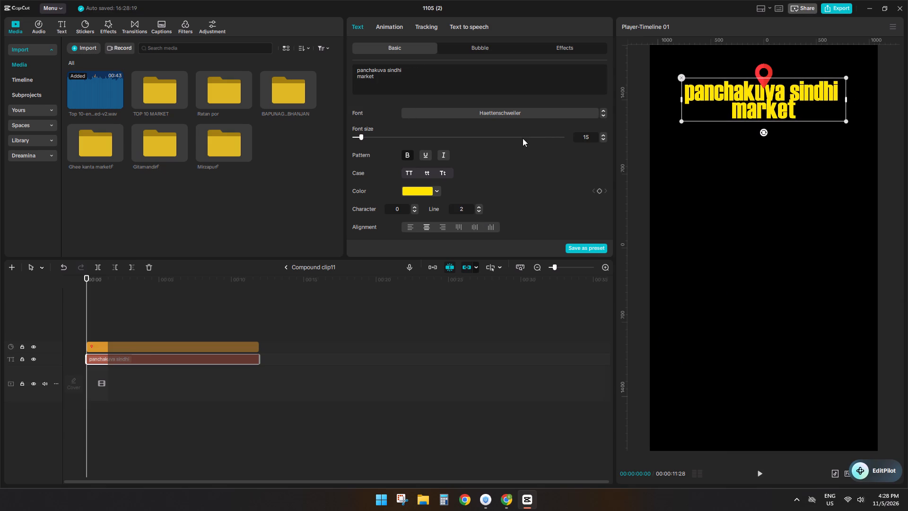
click(408, 175)
drag(767, 103, 772, 114)
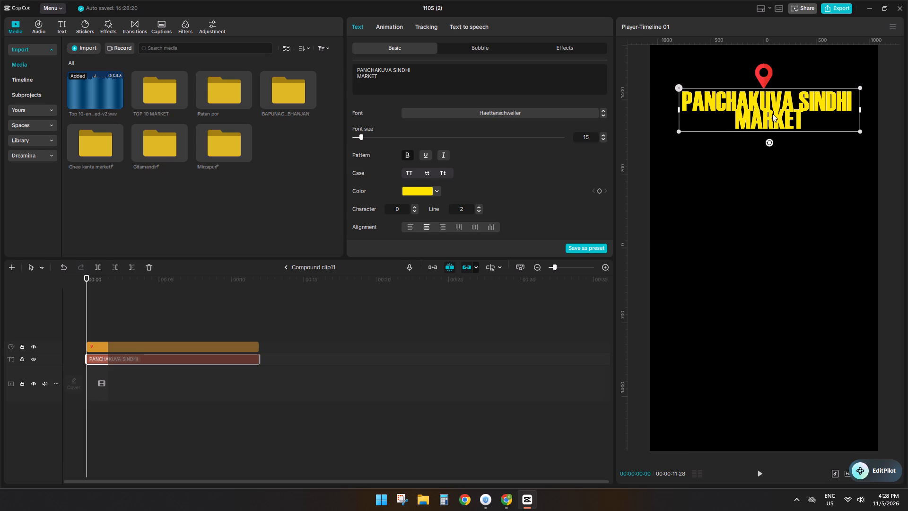
double_click(477, 211)
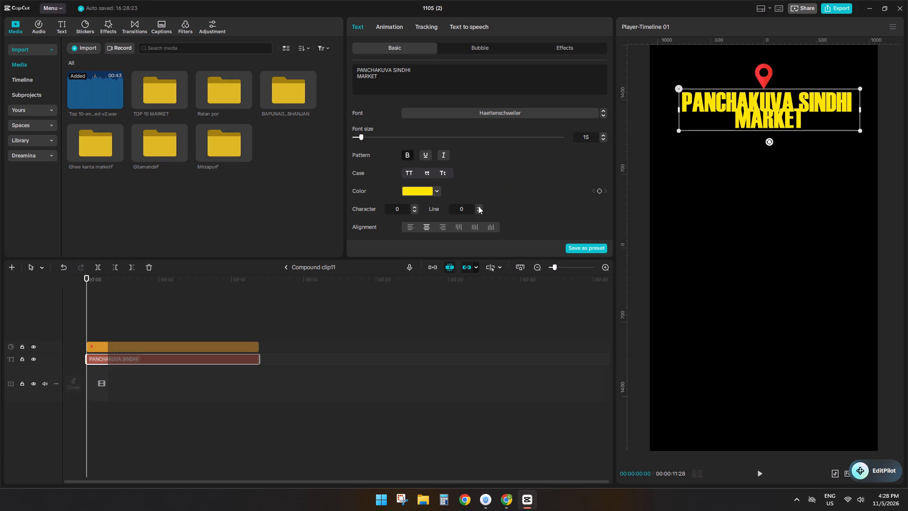
click(478, 206)
drag(775, 115, 770, 118)
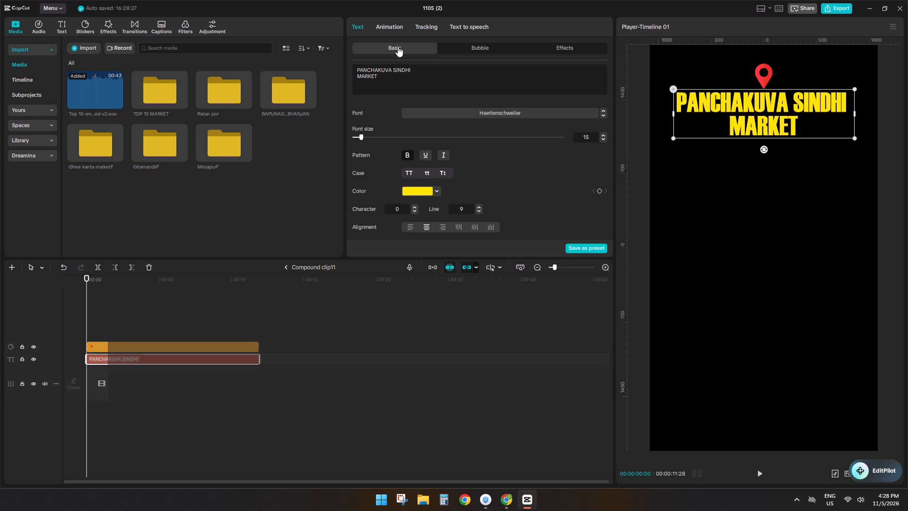
Set the word MARKET to BebasNeue, reduce the line spacing to -1, and return to the main timeline.
drag(379, 80, 329, 74)
click(481, 122)
click(481, 115)
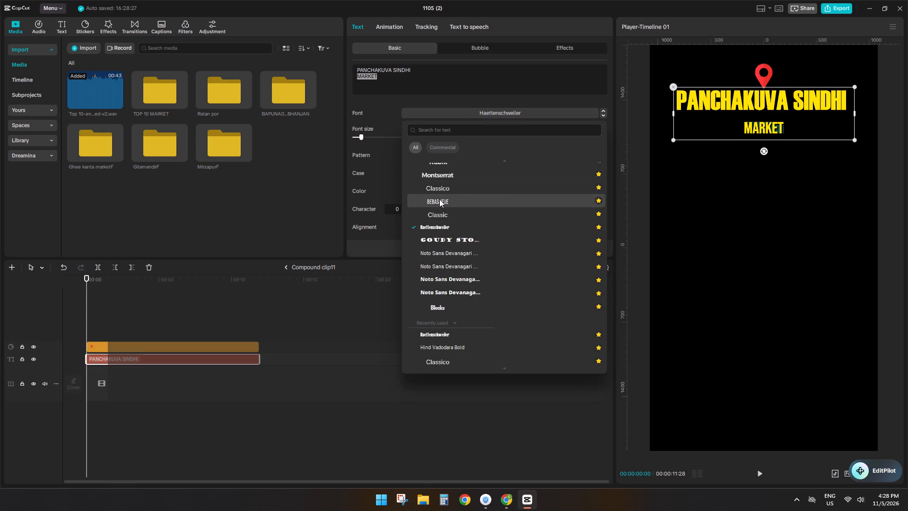
click(439, 199)
triple_click(478, 211)
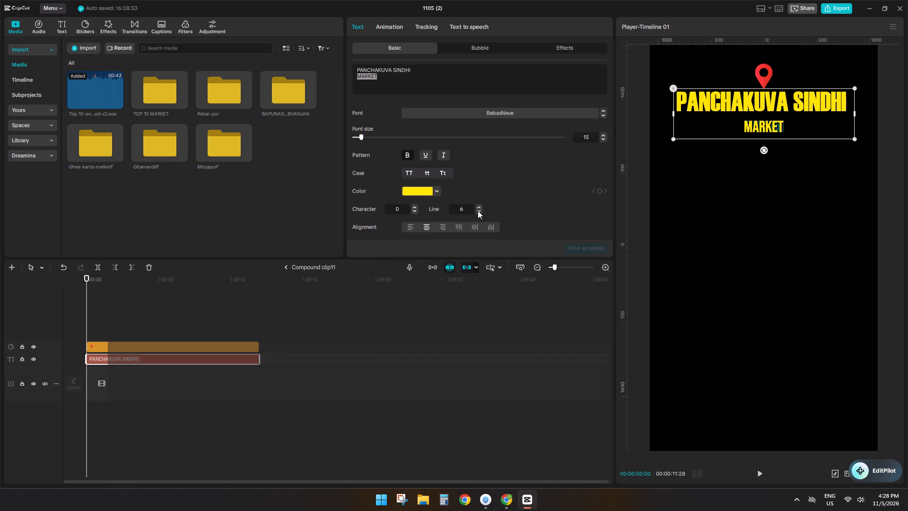
triple_click(478, 211)
click(478, 211)
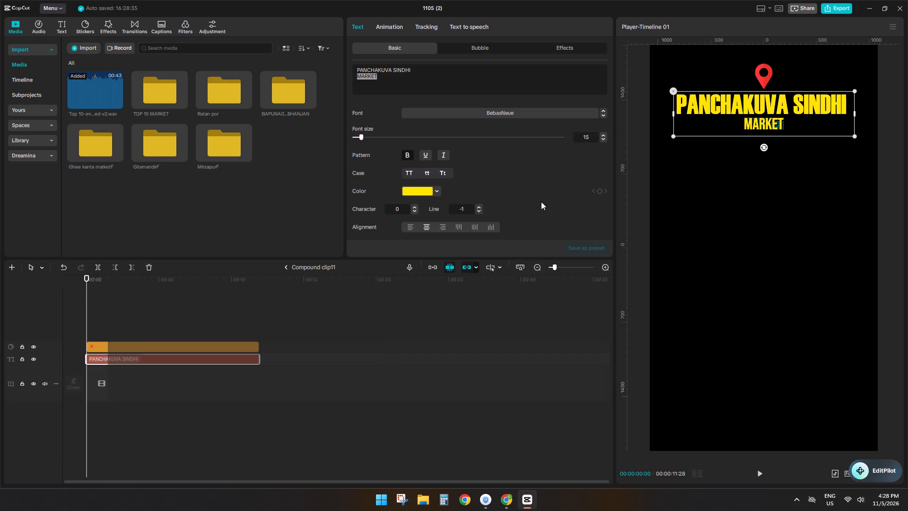
click(787, 113)
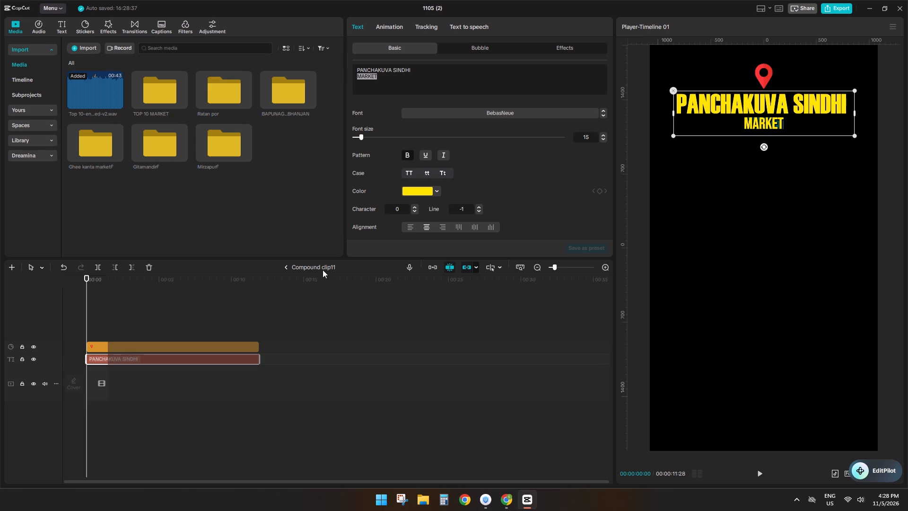
click(288, 267)
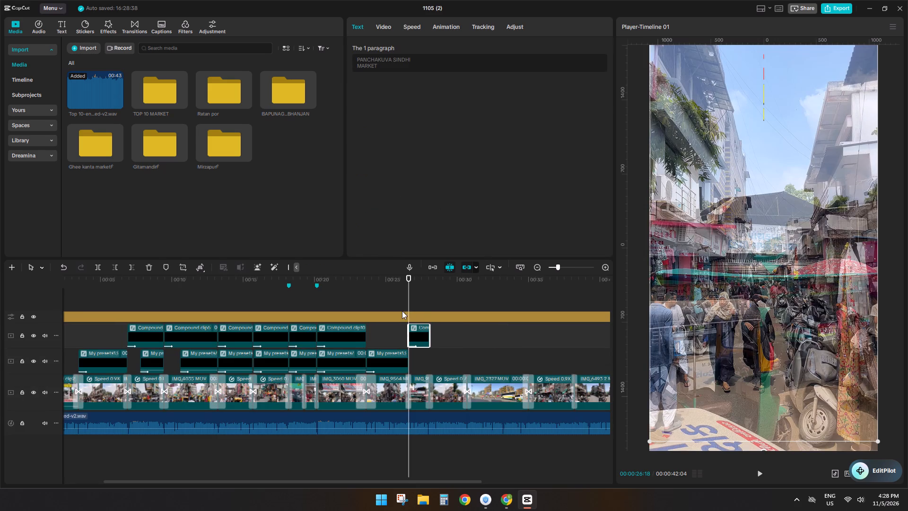
Preview the PANCHAKUVA SINDHI MARKET title, align its clip to start at 00:00:26:18 where the banner ends, and fine-trim its end.
key(space)
key(space)
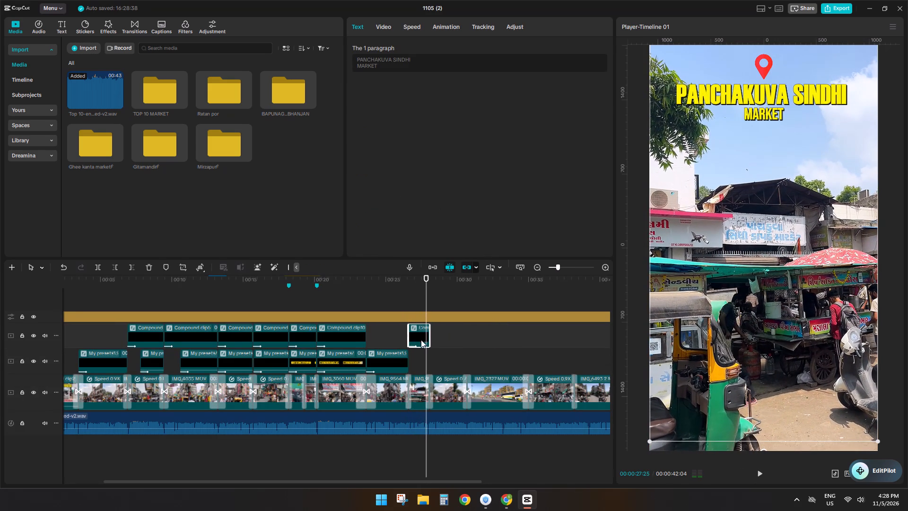
click(418, 338)
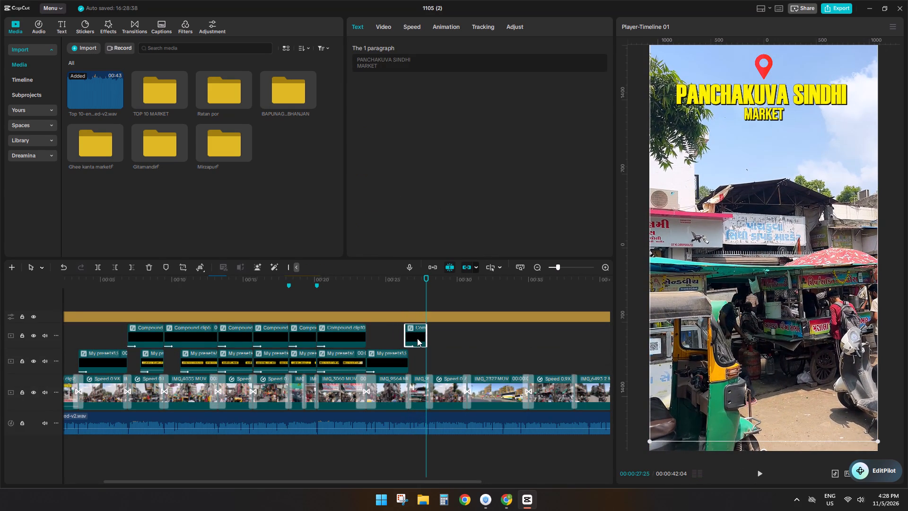
click(431, 366)
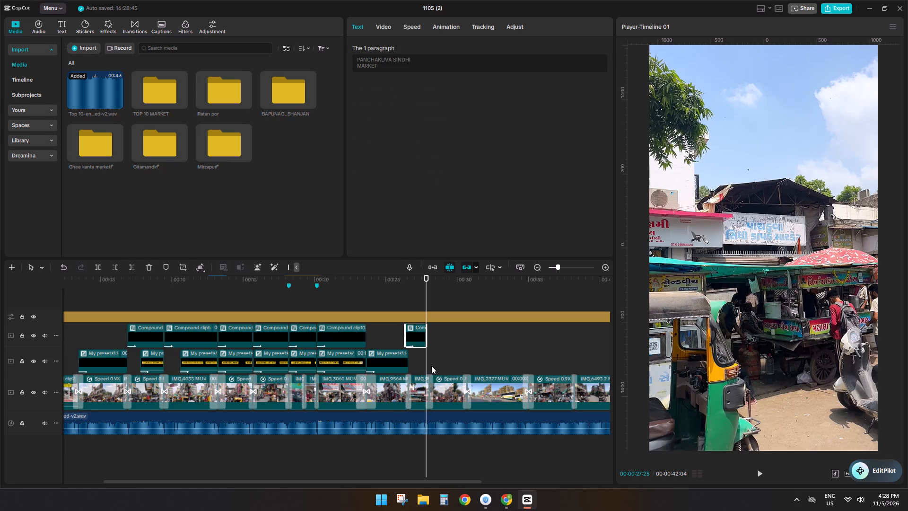
ctrl+scroll(437, 368, up, 8)
double_click(390, 353)
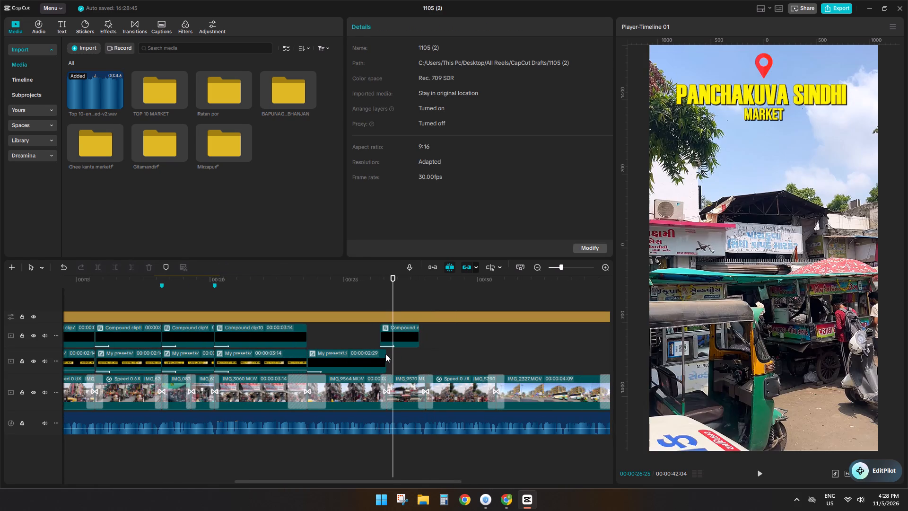
drag(386, 330, 393, 328)
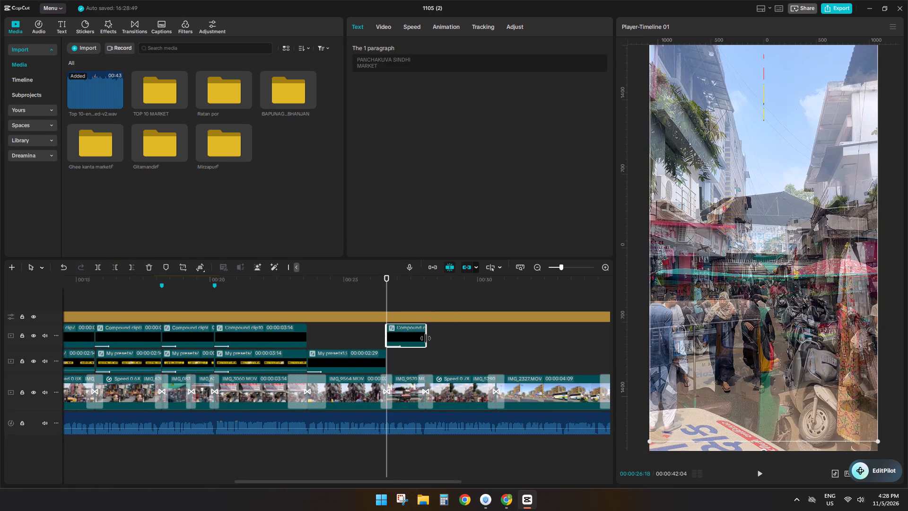
click(426, 338)
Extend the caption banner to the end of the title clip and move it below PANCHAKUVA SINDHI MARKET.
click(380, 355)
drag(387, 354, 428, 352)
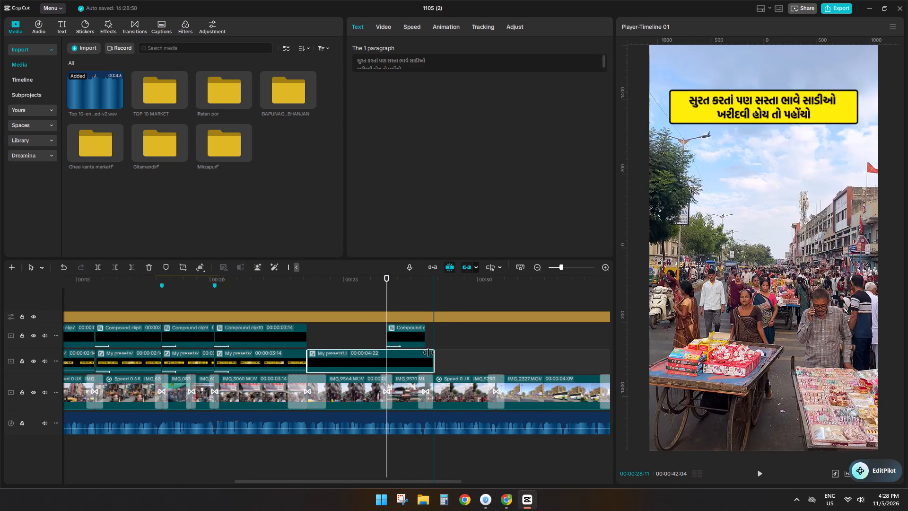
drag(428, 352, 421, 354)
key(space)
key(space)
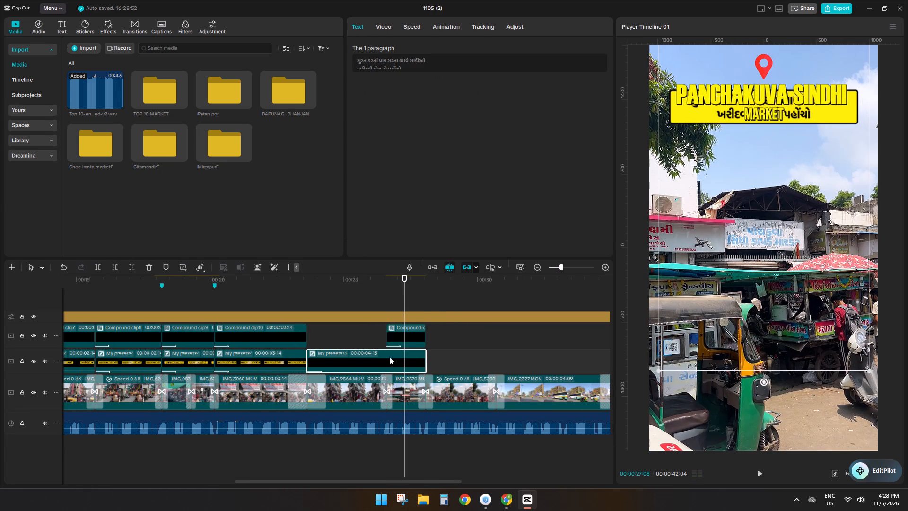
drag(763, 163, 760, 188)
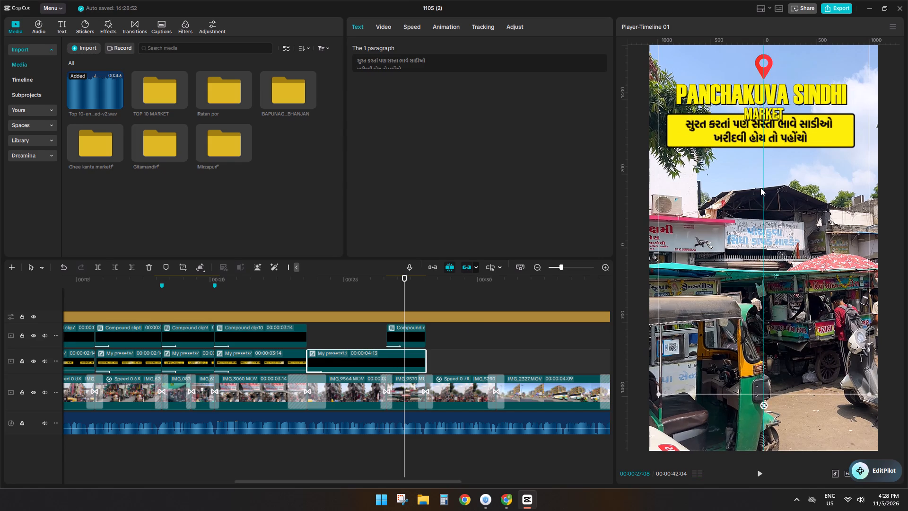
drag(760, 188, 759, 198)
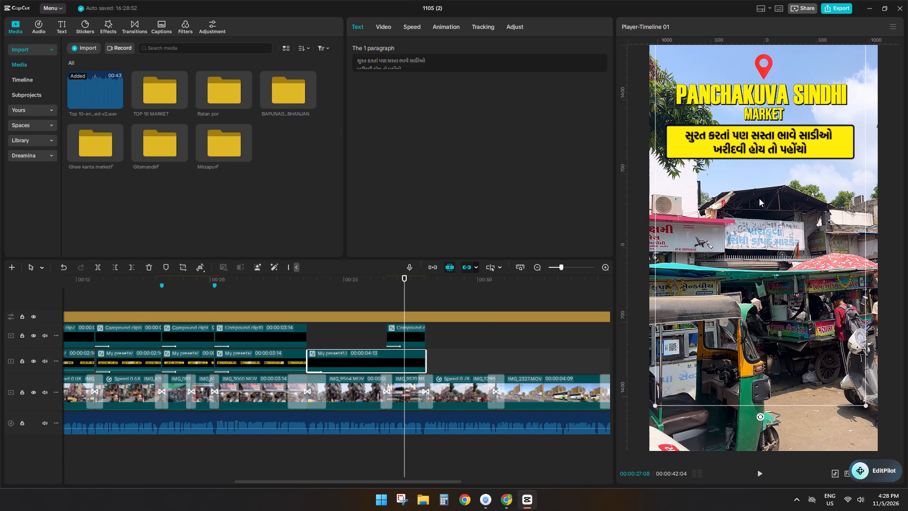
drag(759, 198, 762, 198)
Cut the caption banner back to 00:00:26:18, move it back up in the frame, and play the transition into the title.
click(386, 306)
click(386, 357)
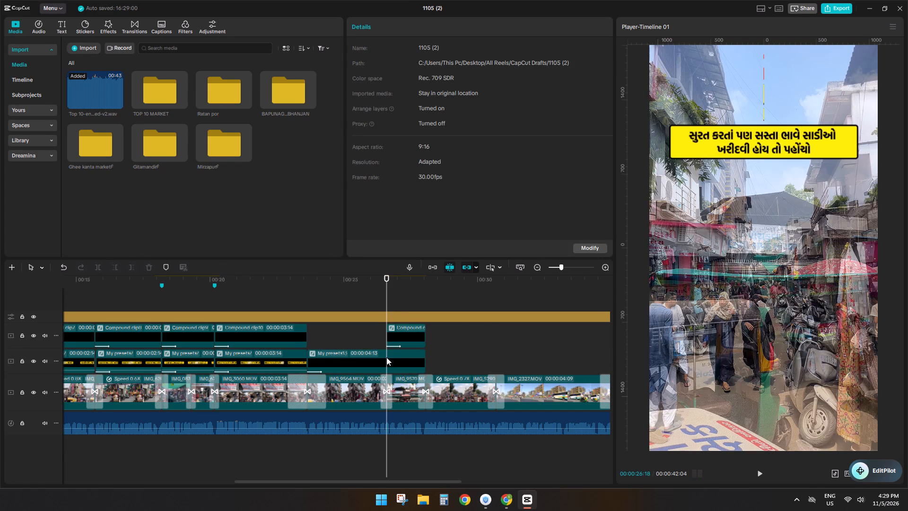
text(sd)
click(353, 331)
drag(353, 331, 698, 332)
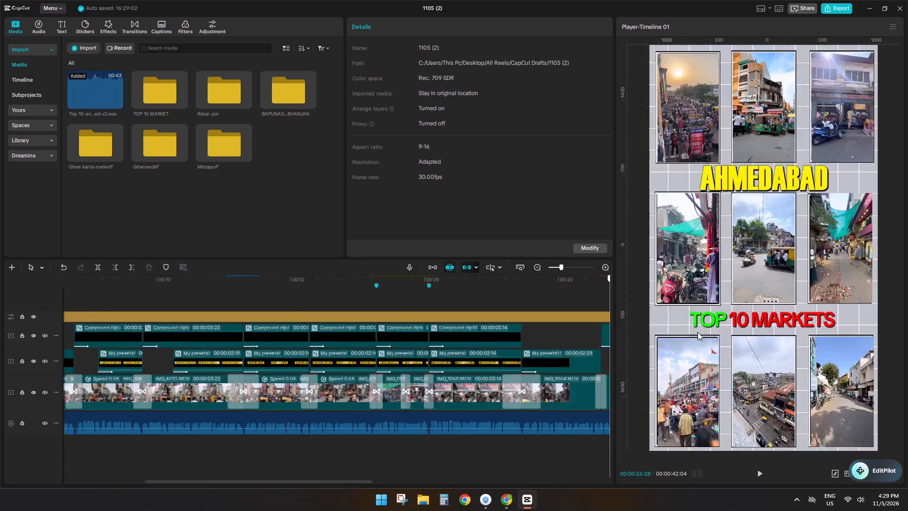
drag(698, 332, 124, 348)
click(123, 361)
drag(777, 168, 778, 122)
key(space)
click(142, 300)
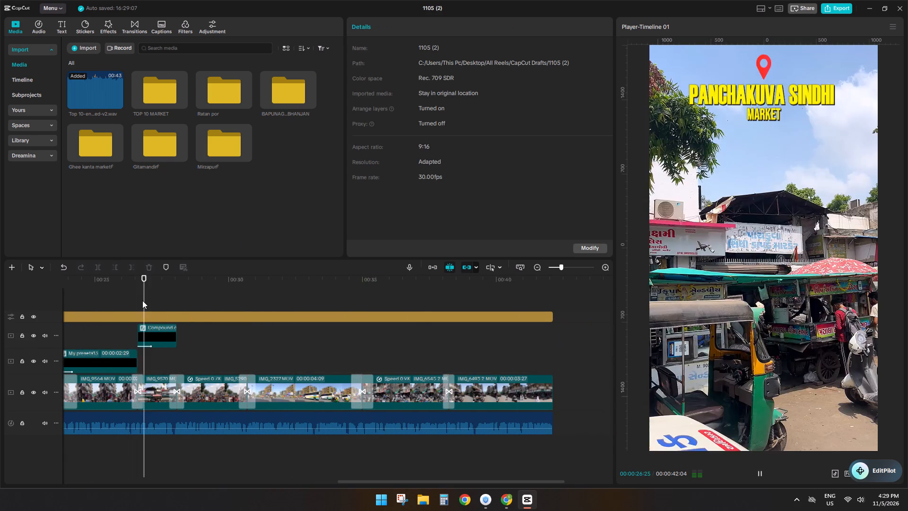
Apply the bright green text effect to GHEEKANTA MARKET inside its compound clip and return to the main timeline.
drag(142, 300, 0, 297)
ctrl+scroll(200, 346, down, 5)
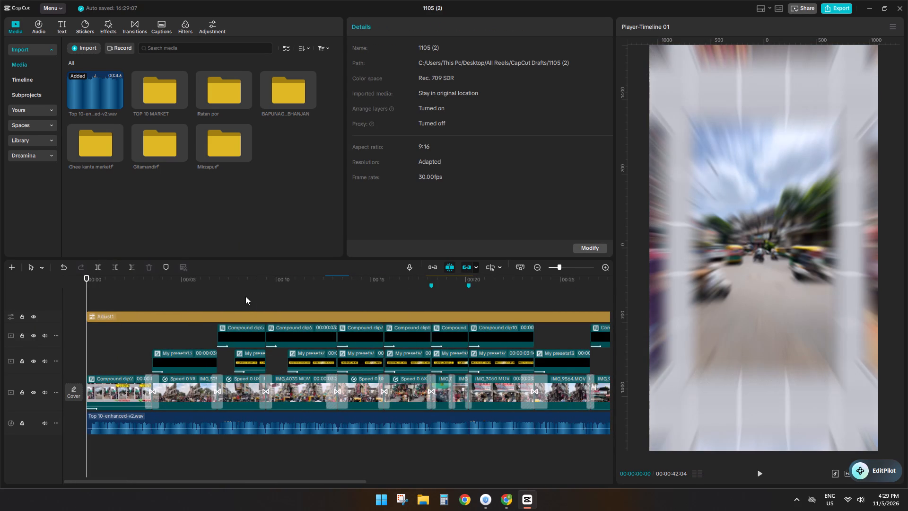
click(243, 296)
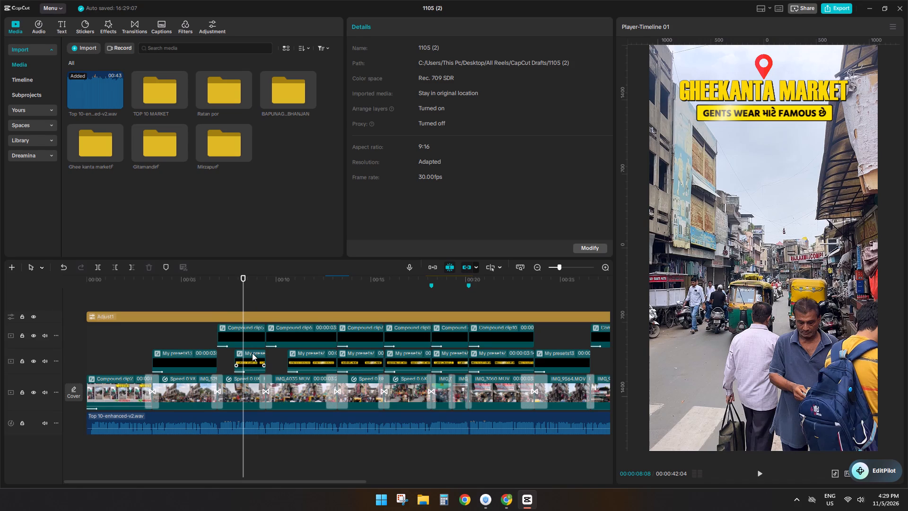
double_click(246, 345)
click(159, 358)
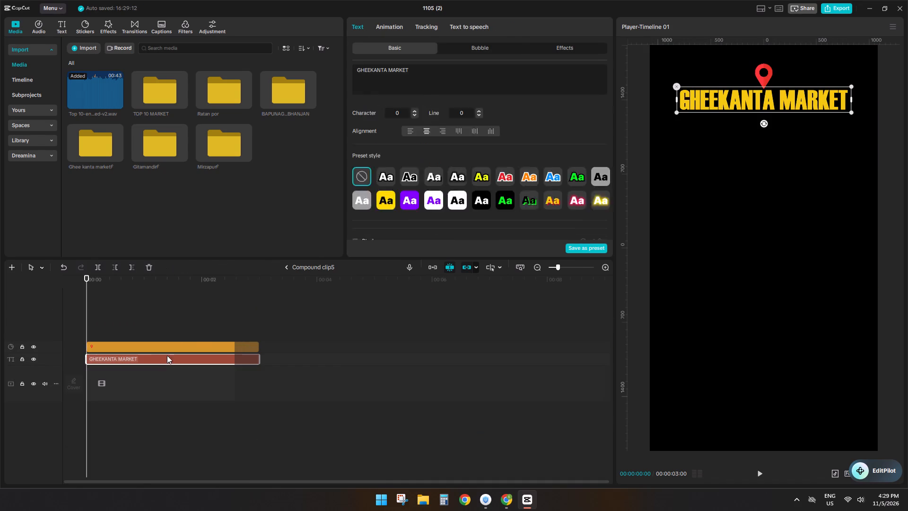
click(551, 51)
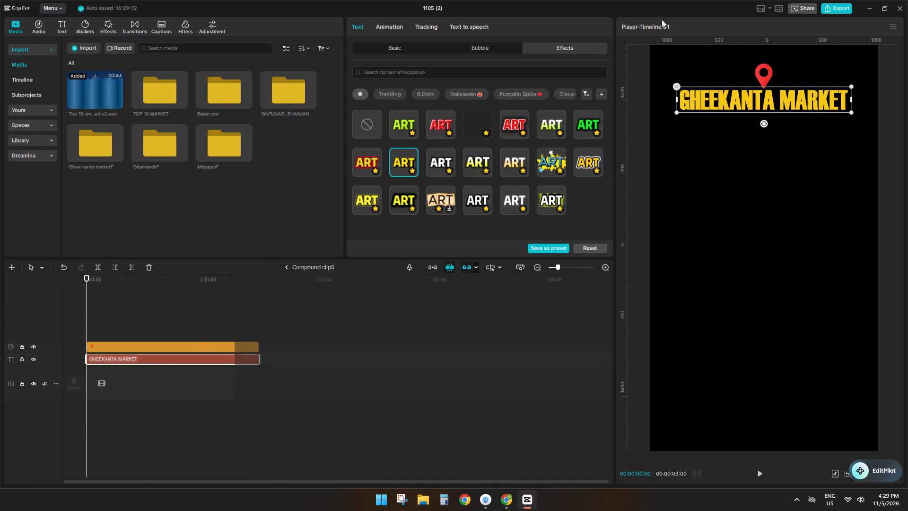
click(554, 121)
click(580, 123)
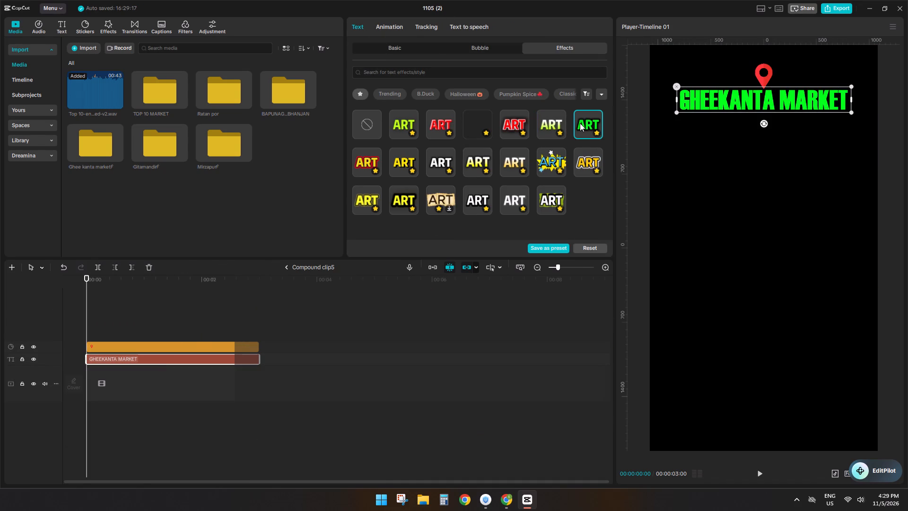
click(288, 268)
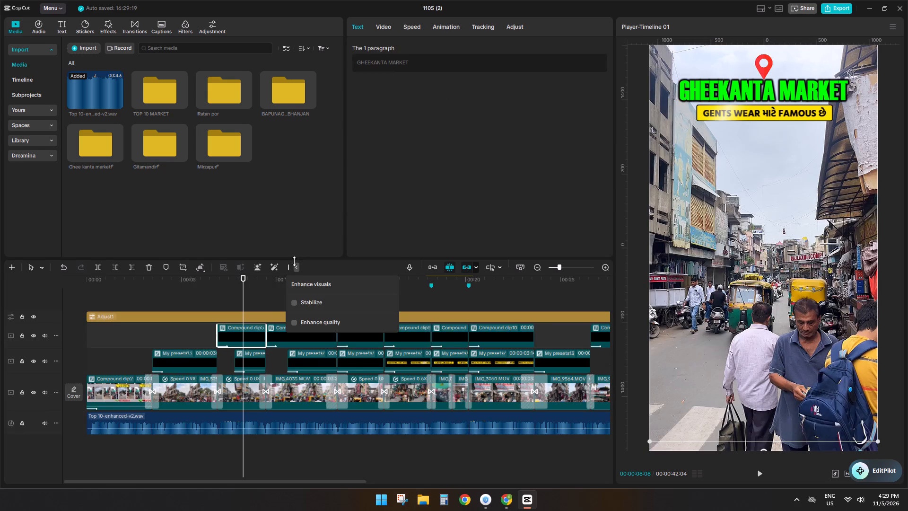
Undo the bright green text effect on GHEEKANTA MARKET and return to the main timeline.
key(ctrl+z)
key(ctrl+z)
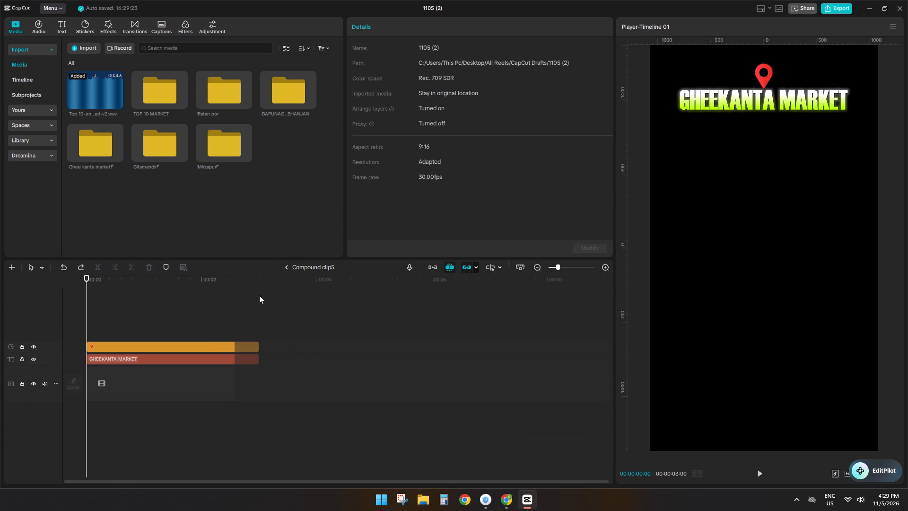
key(ctrl+z)
click(290, 262)
click(287, 264)
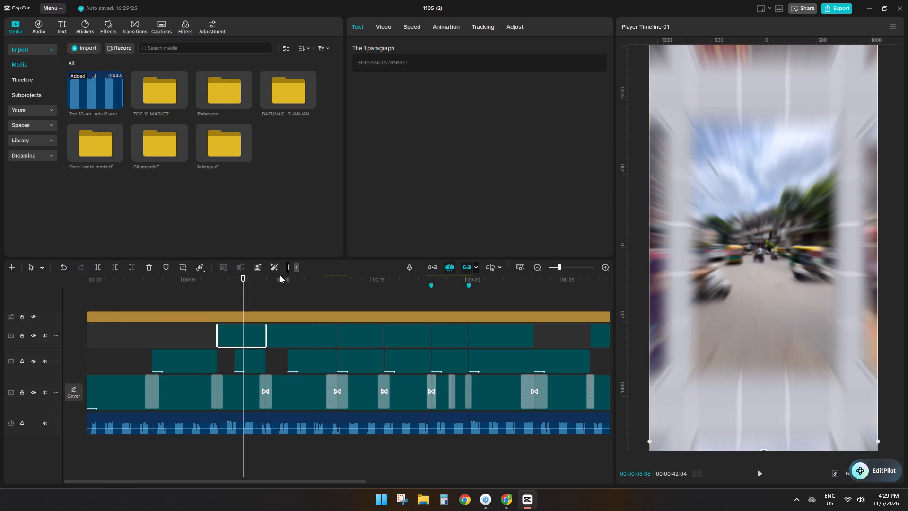
Duplicate the caption banner તમામ પ્રકારના કાપડોની ખરીદી માટે to 00:00:28:02, directly after the PANCHAKUVA SINDHI MARKET title clip.
click(257, 295)
drag(257, 295, 0, 334)
key(space)
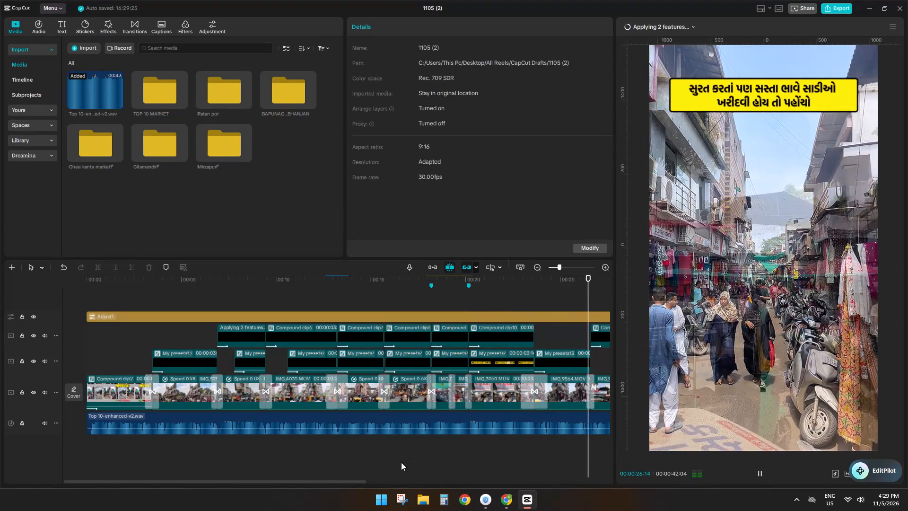
drag(327, 482, 431, 467)
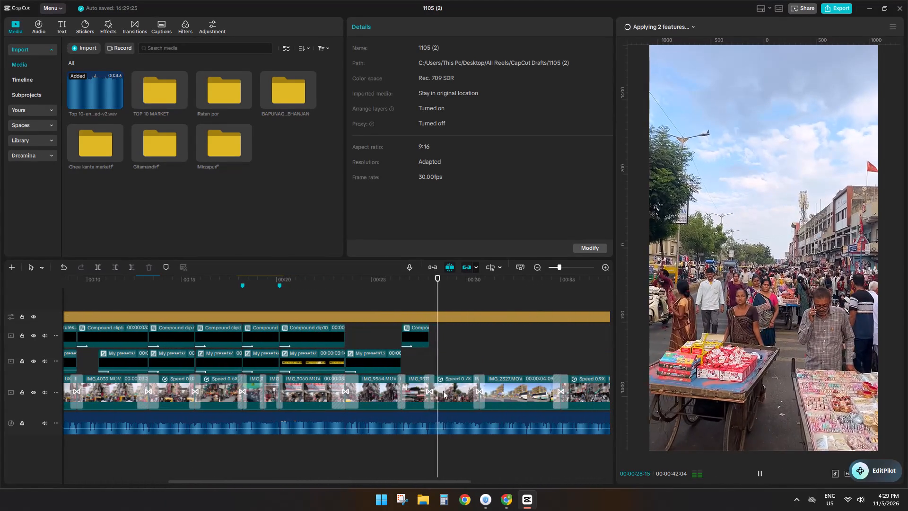
click(428, 359)
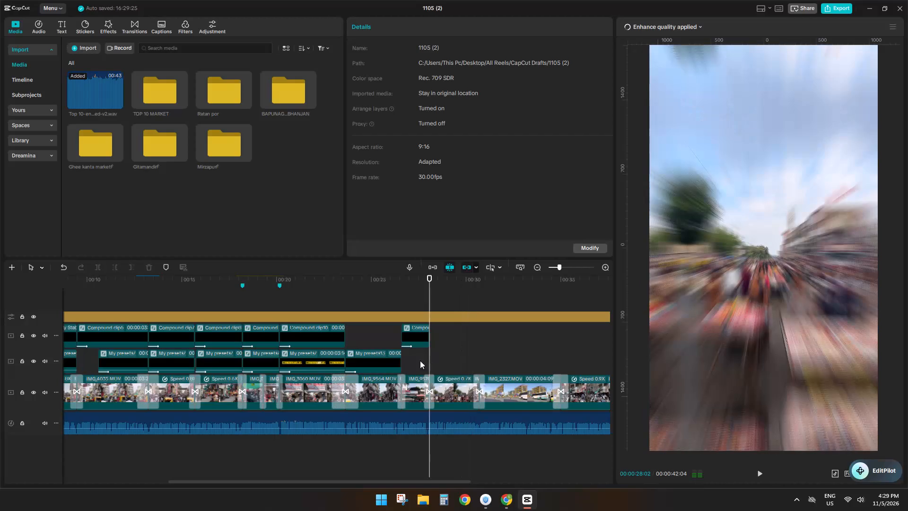
click(328, 362)
key(ctrl+c)
key(ctrl+v)
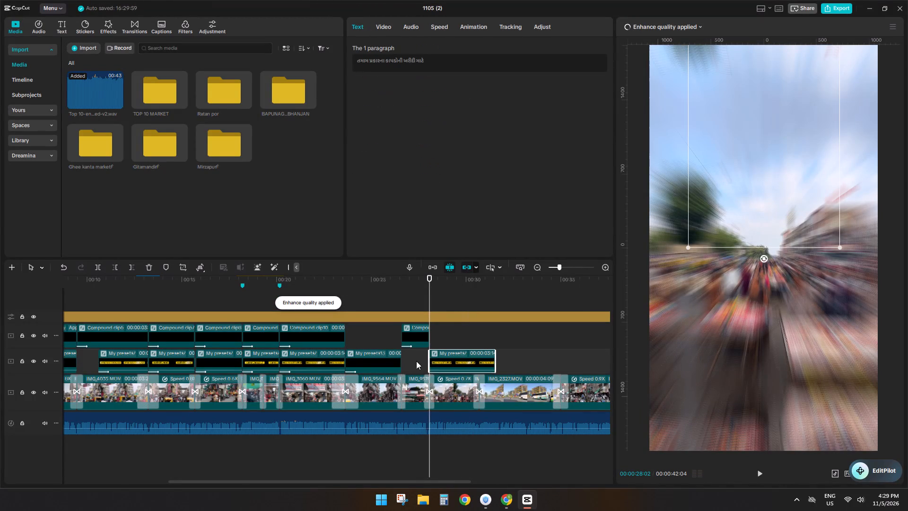
Preview the duplicated caption banner and cut its end at 00:00:30:21, on the next video transition.
key(space)
key(space)
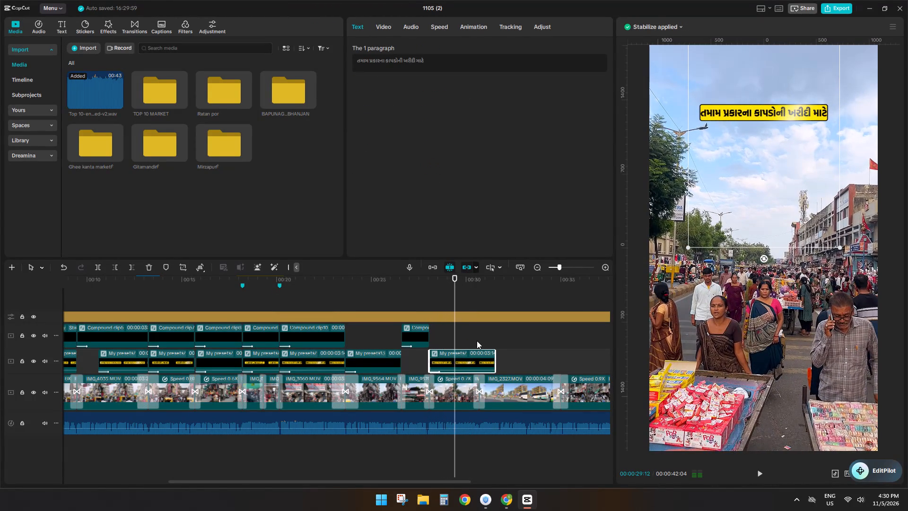
click(479, 341)
click(480, 356)
key(s)
key(d)
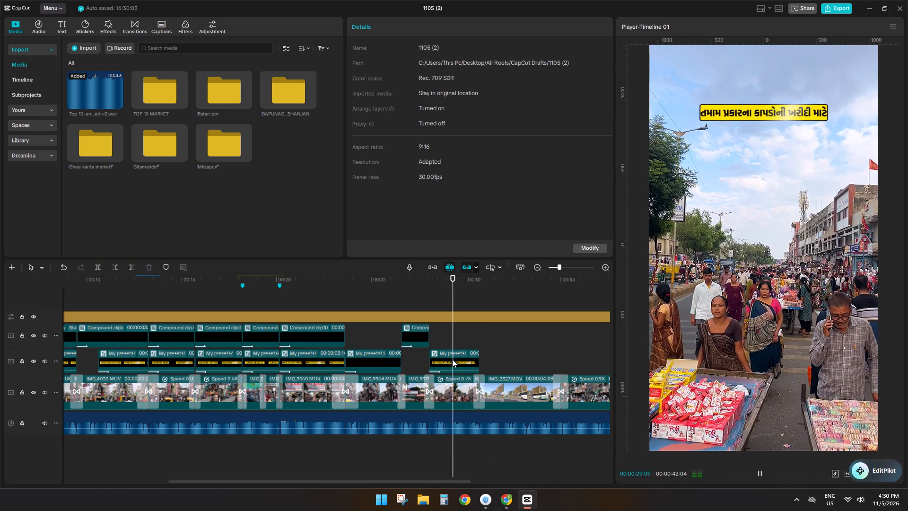
key(space)
double_click(452, 359)
click(212, 349)
click(408, 44)
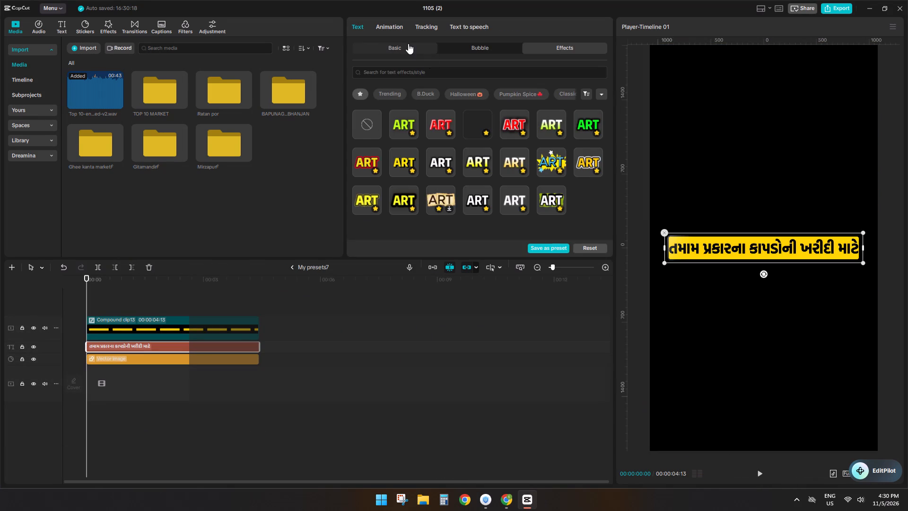
drag(438, 74, 175, 51)
key(super+v)
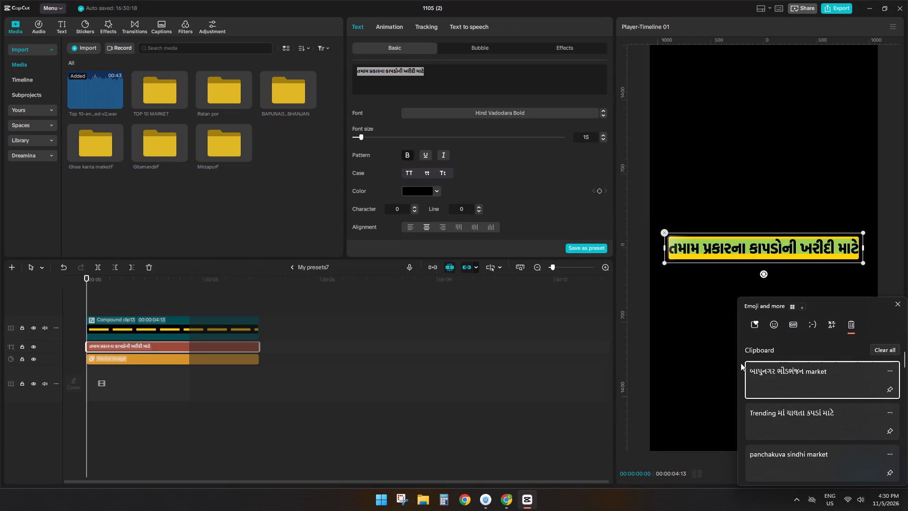
click(788, 405)
key(ctrl+v)
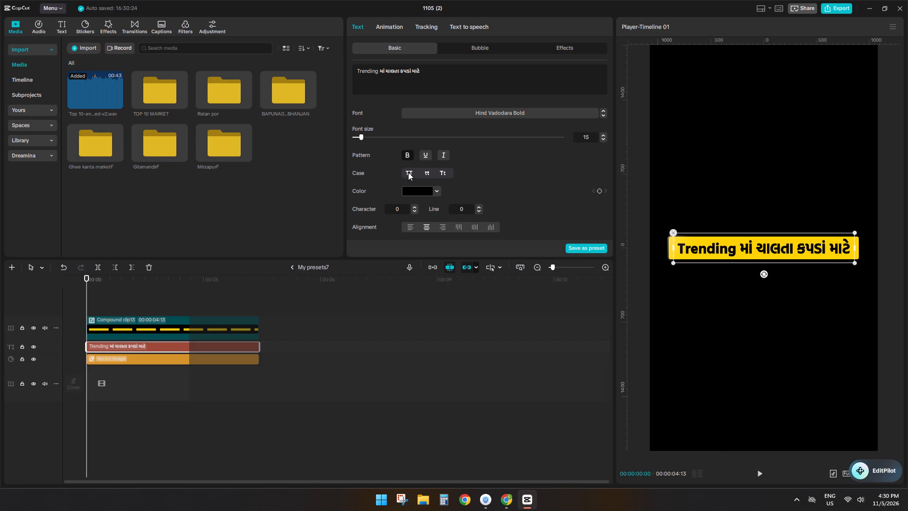
click(408, 172)
click(294, 264)
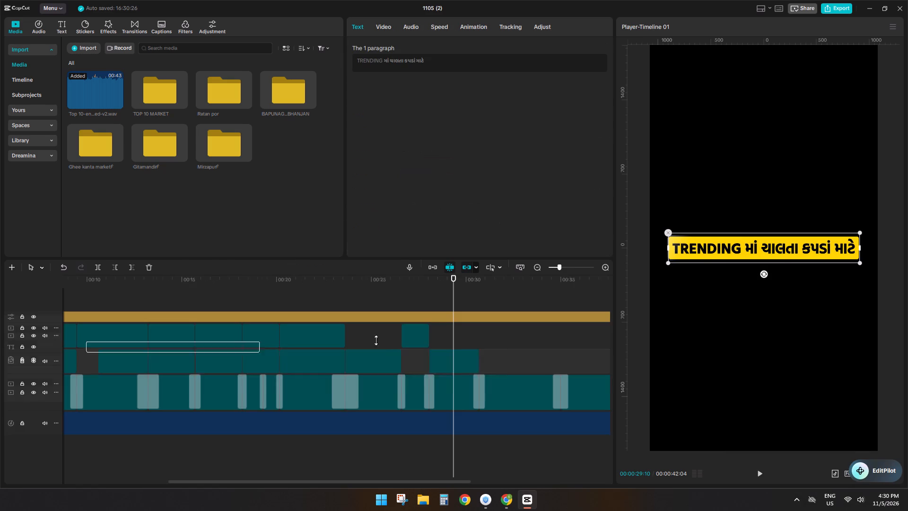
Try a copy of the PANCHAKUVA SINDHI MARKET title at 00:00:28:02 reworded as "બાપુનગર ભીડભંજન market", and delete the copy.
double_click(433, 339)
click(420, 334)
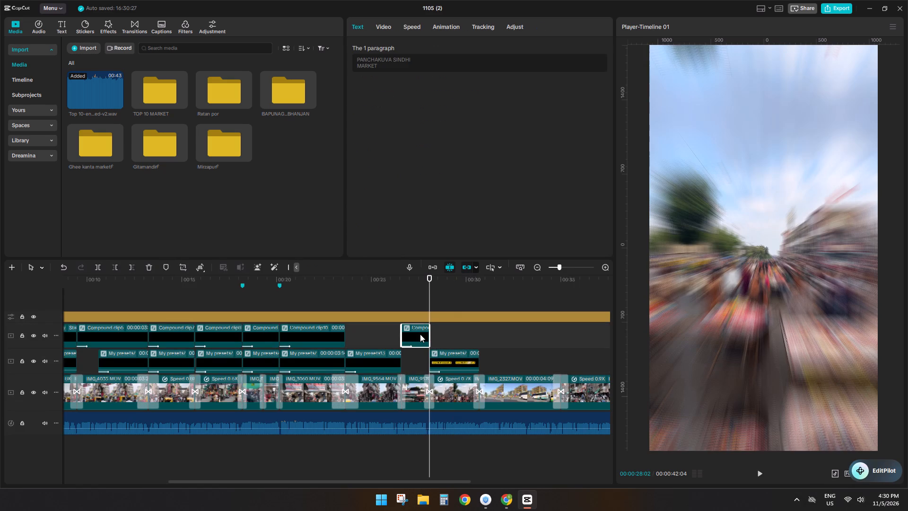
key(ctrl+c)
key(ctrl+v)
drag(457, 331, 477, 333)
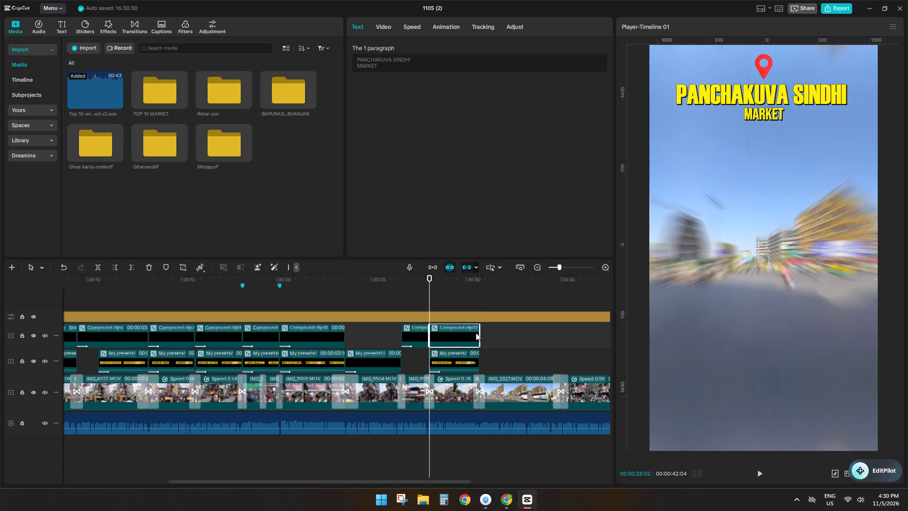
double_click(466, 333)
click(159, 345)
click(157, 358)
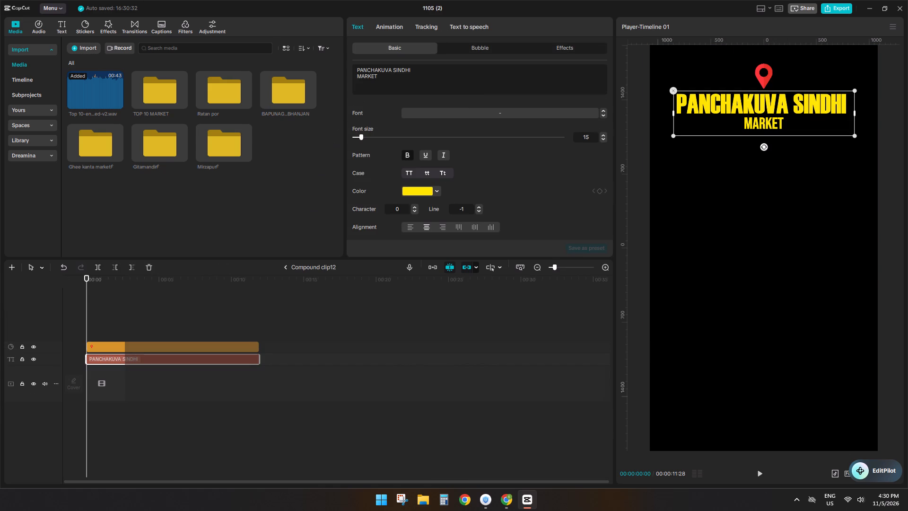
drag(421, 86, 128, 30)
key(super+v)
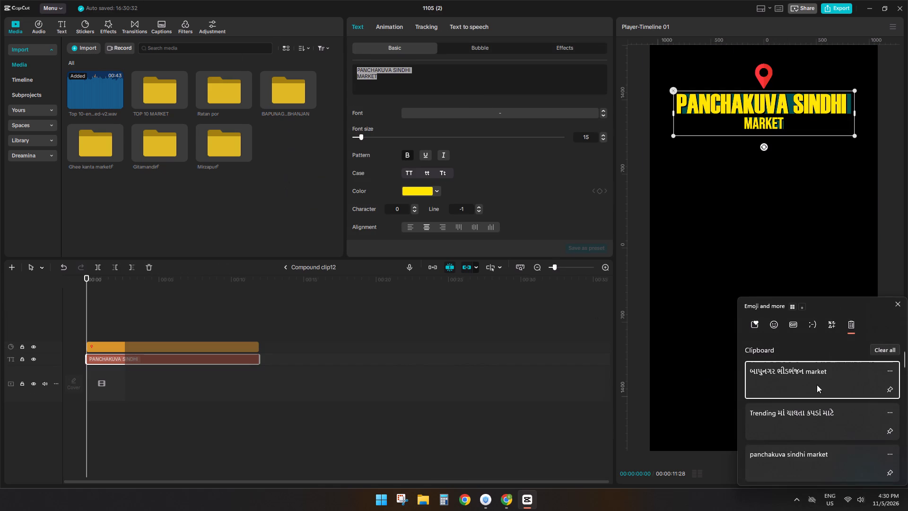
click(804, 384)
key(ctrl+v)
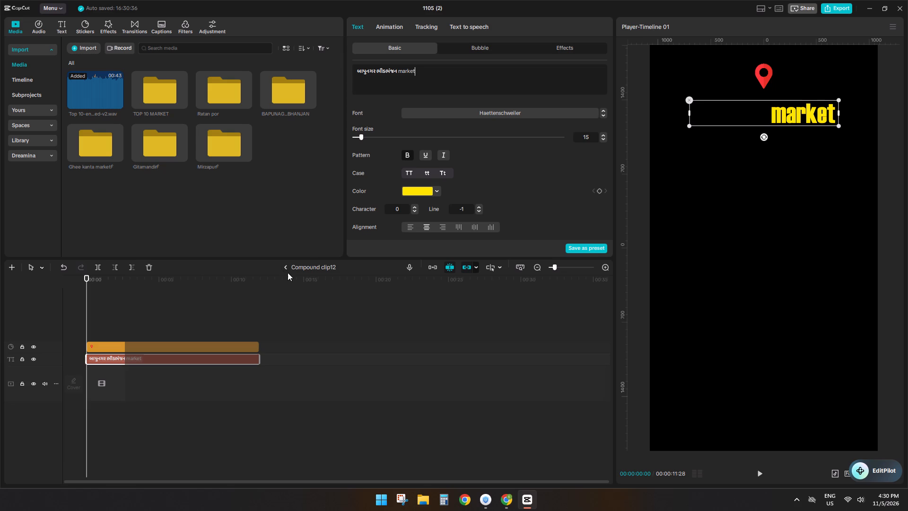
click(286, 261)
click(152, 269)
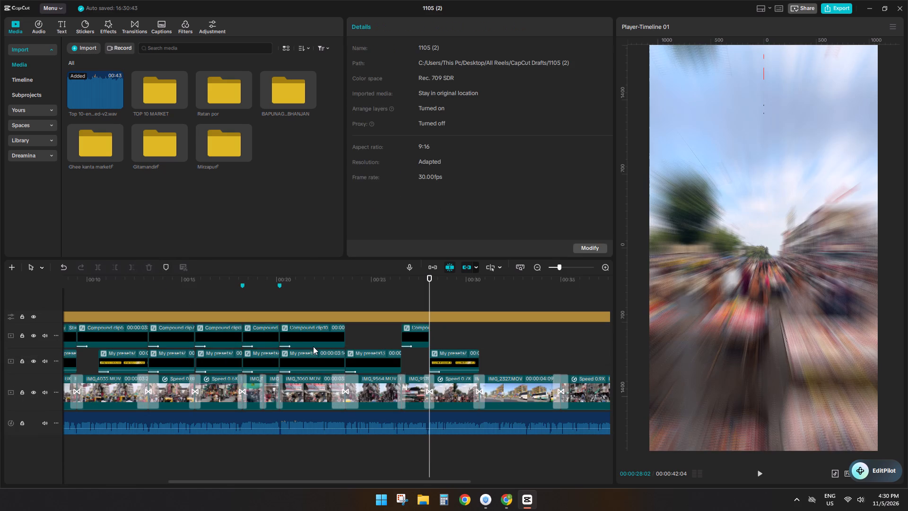
Duplicate the ZUMANI MARKET title to 00:00:28:02 and replace its text with "ભીડભંજન market".
click(340, 339)
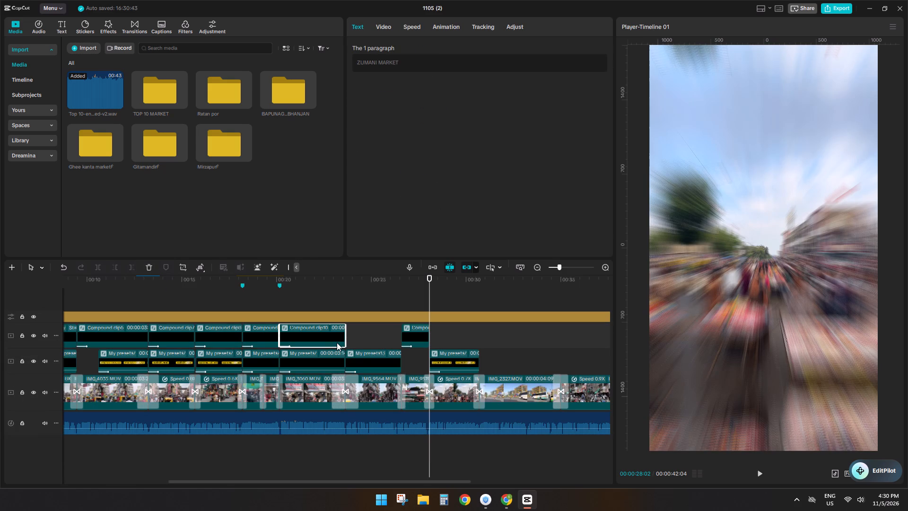
key(ctrl+c)
key(ctrl+v)
double_click(462, 335)
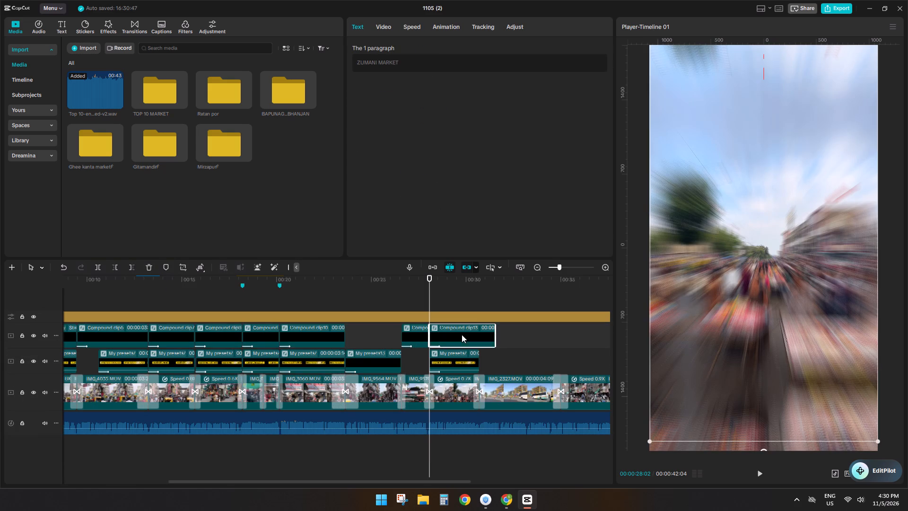
click(125, 356)
drag(411, 79, 106, 44)
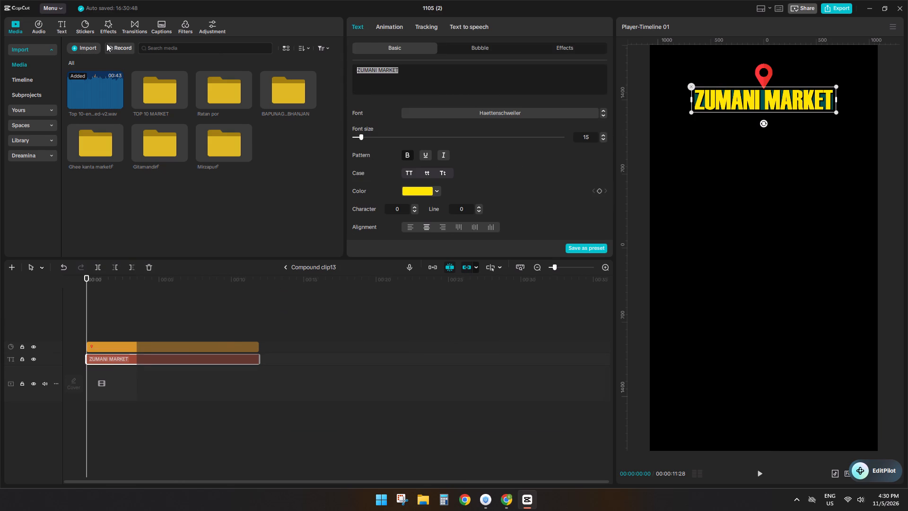
key(super+v)
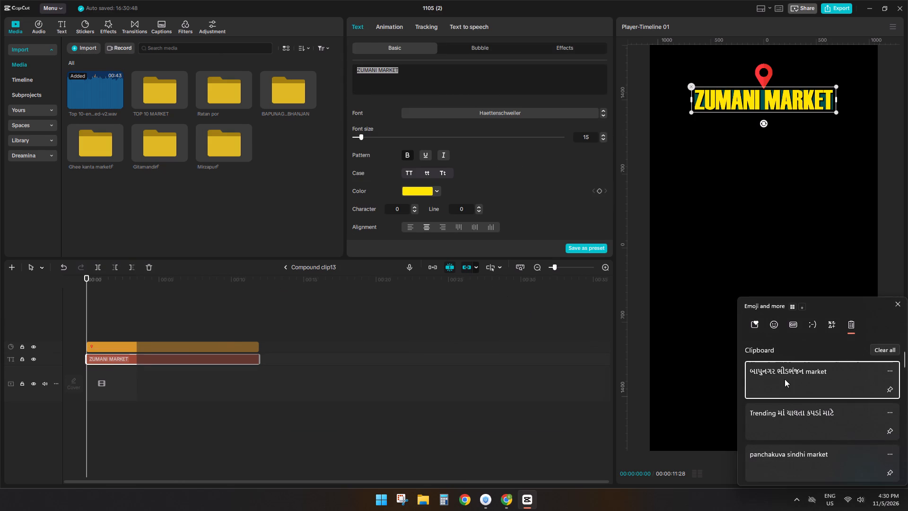
click(785, 379)
key(ctrl+v)
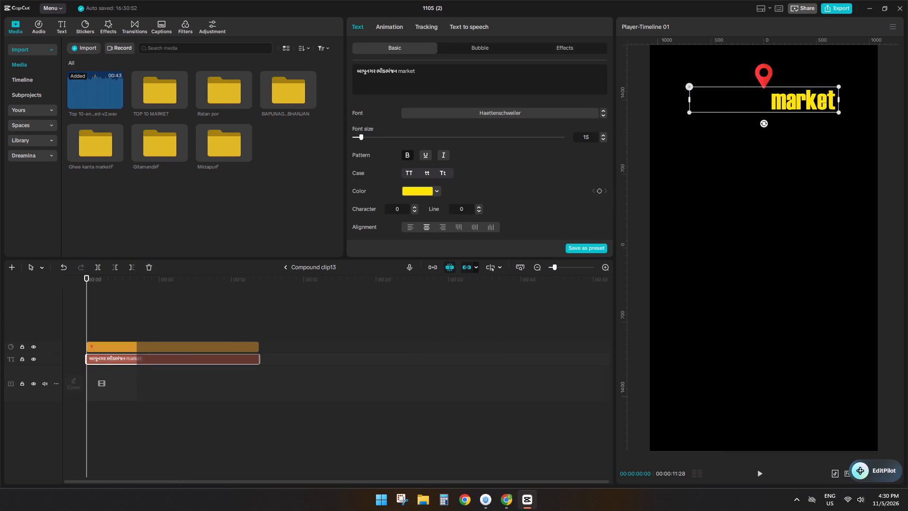
drag(378, 72, 326, 66)
key(BackSpace)
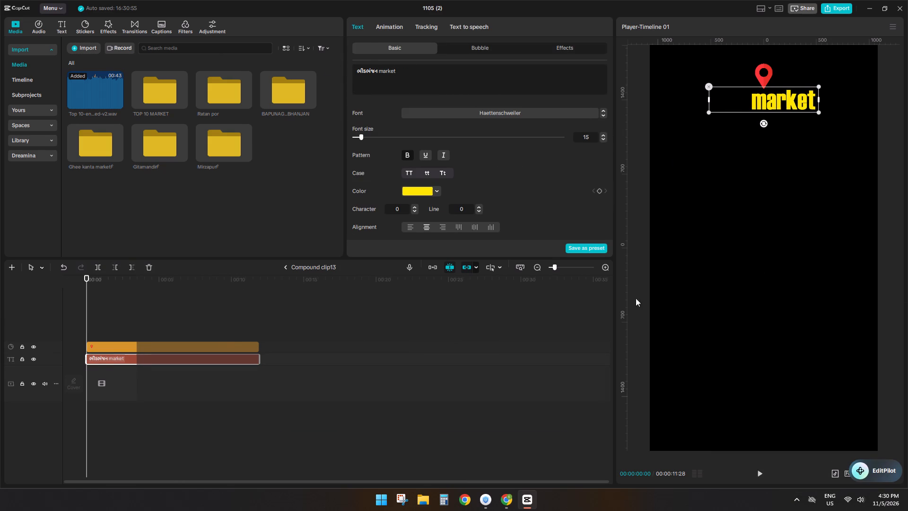
Translate "બાપુનગર ભીડભંજન market" to English in Google's translator in Chrome, copy "Bhidbhanjan Market", and switch back to CapCut.
click(495, 504)
click(503, 504)
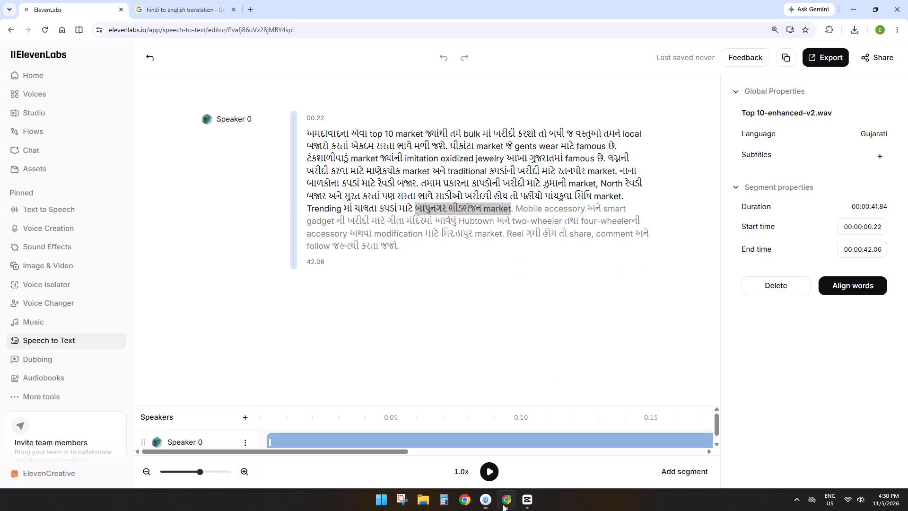
click(193, 13)
click(299, 200)
click(243, 202)
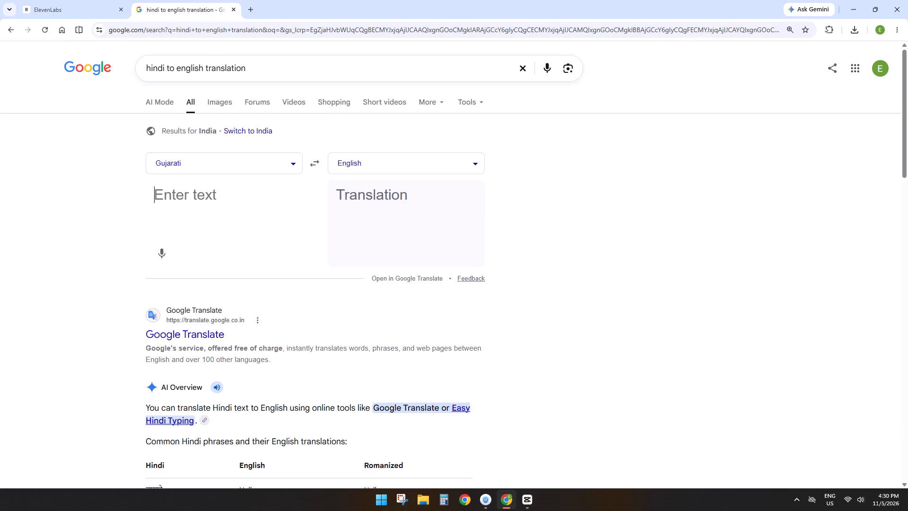
key(super+v)
click(211, 291)
key(ctrl+v)
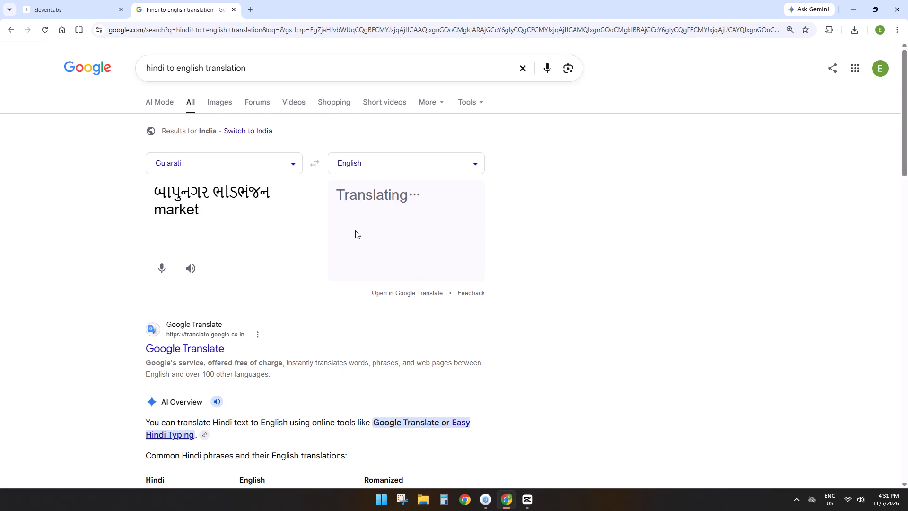
drag(336, 216, 466, 212)
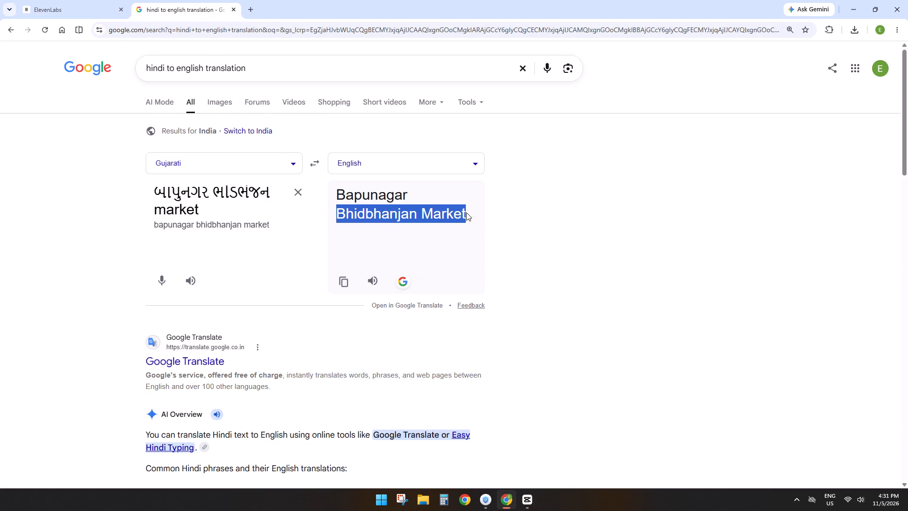
key(ctrl+c)
click(534, 499)
click(246, 344)
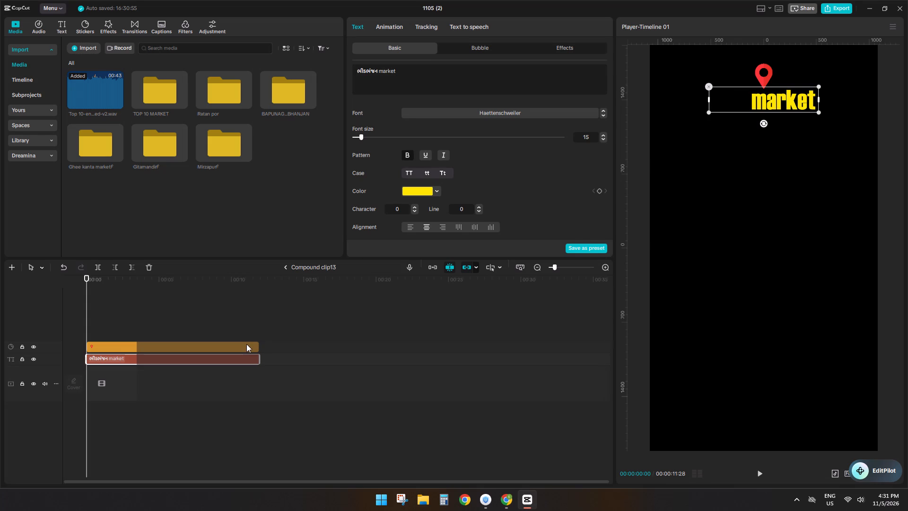
Replace the new title's text with "Bhidbhanjan Market" in uppercase, return to the main timeline and preview it.
click(229, 359)
drag(444, 78, 115, 44)
key(ctrl+v)
click(411, 175)
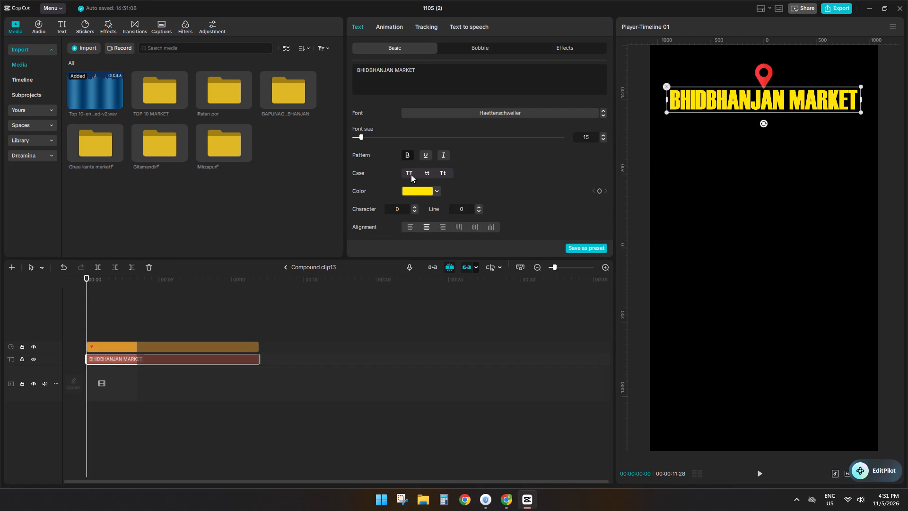
click(284, 268)
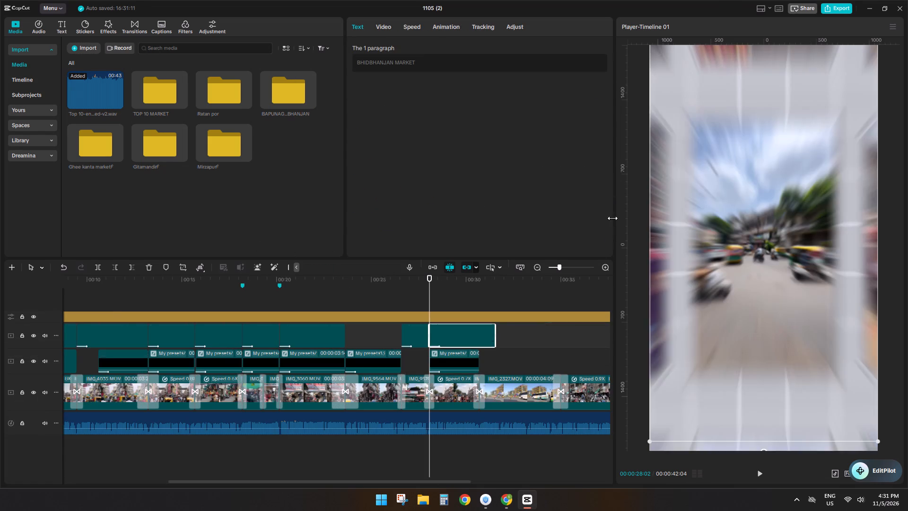
key(space)
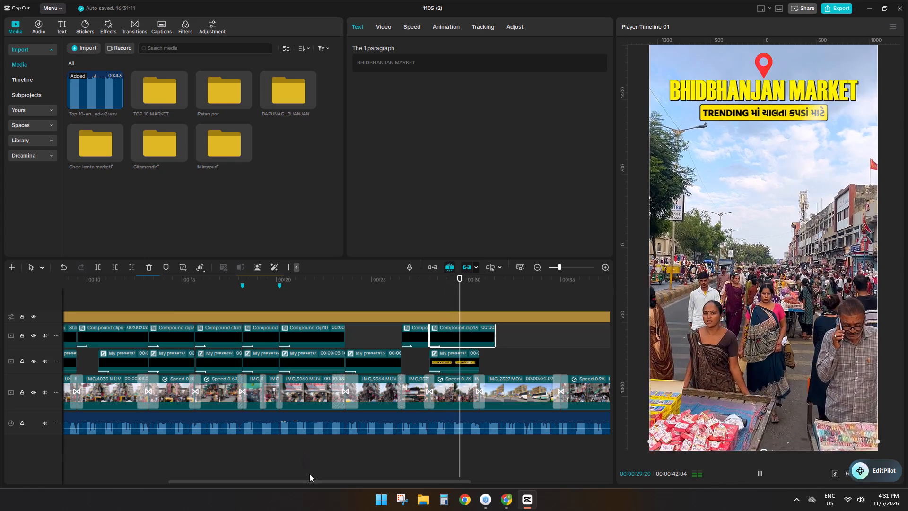
Trim the end of the BHIDBHANJAN MARKET title to match the end of the caption banner below it.
drag(309, 481, 358, 480)
click(392, 299)
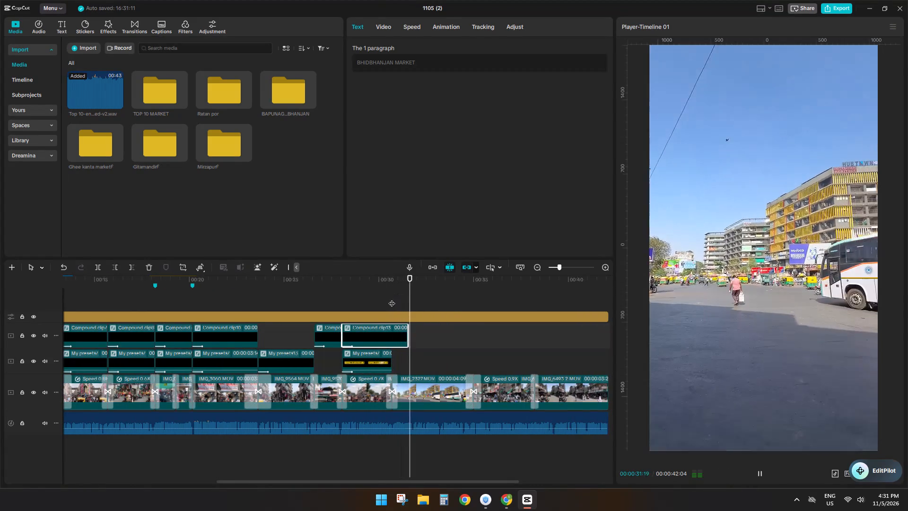
click(391, 332)
text(sd)
key(space)
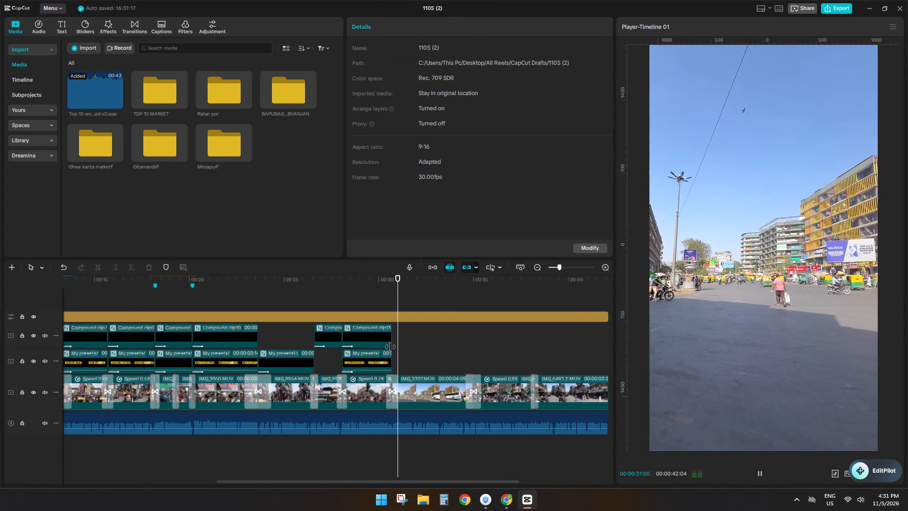
key(space)
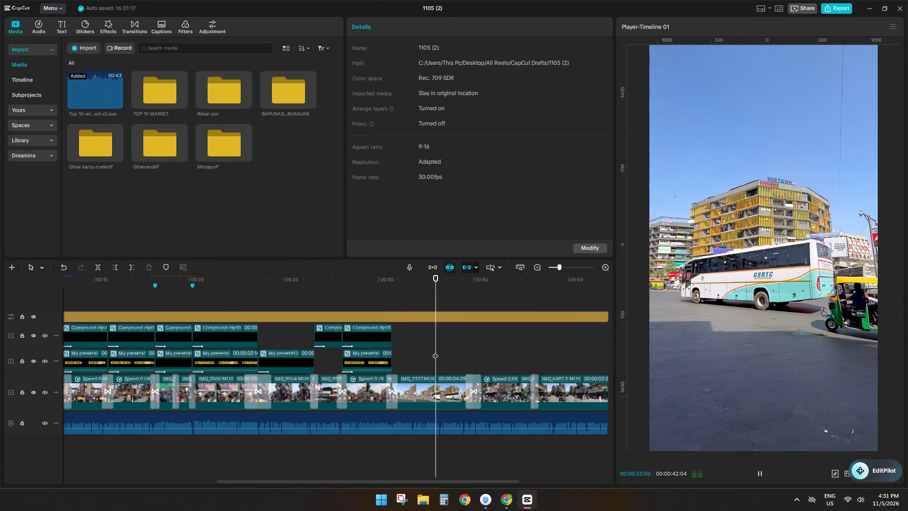
click(305, 354)
key(ctrl+c)
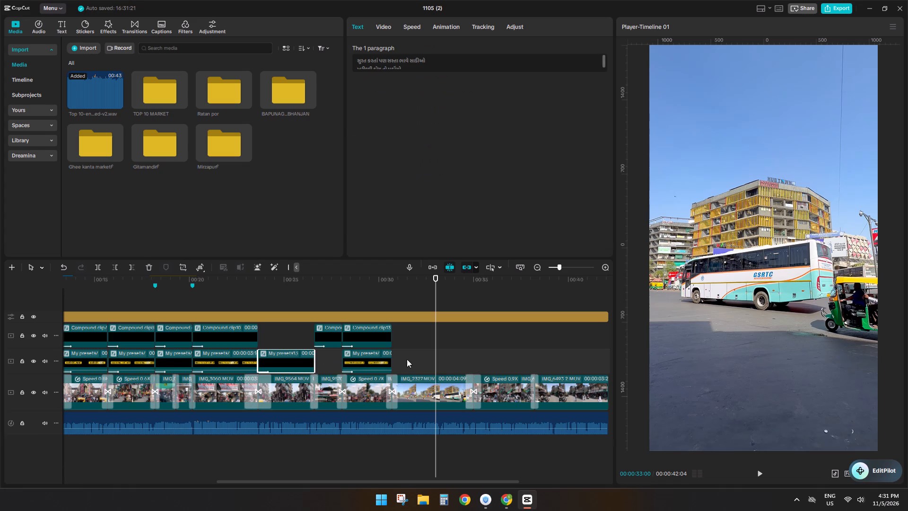
key(ctrl+v)
drag(446, 361, 403, 361)
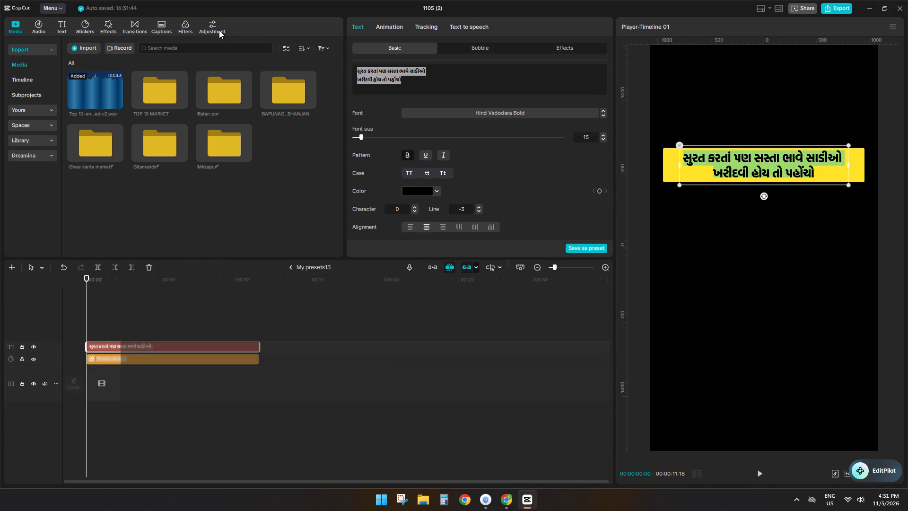
key(super+v)
click(801, 429)
key(ctrl+v)
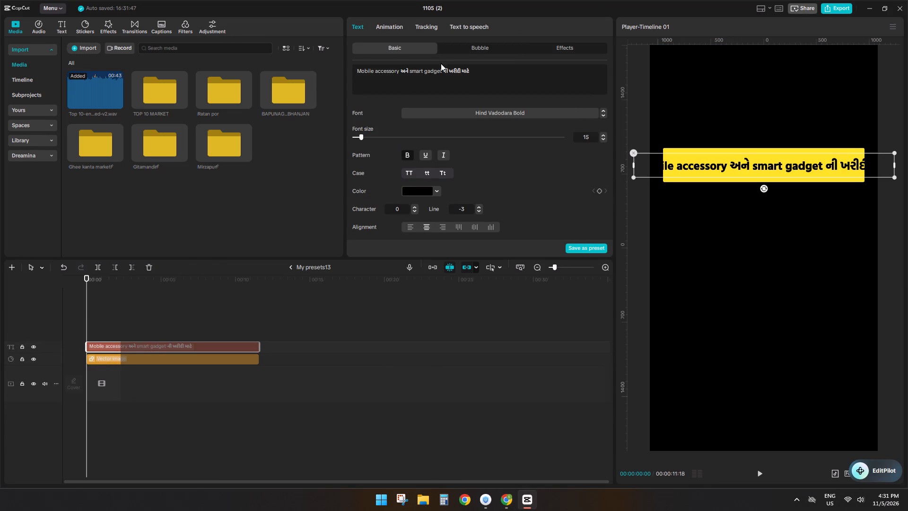
click(424, 71)
key(Return)
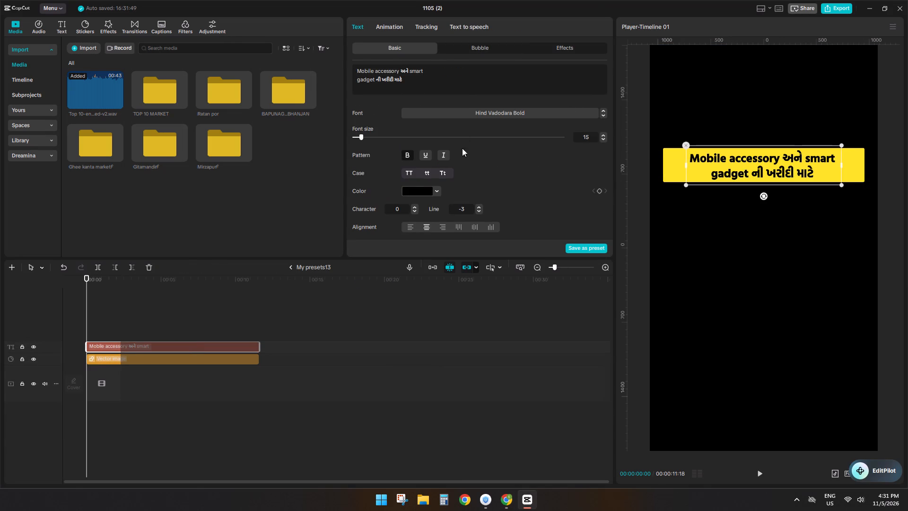
click(409, 173)
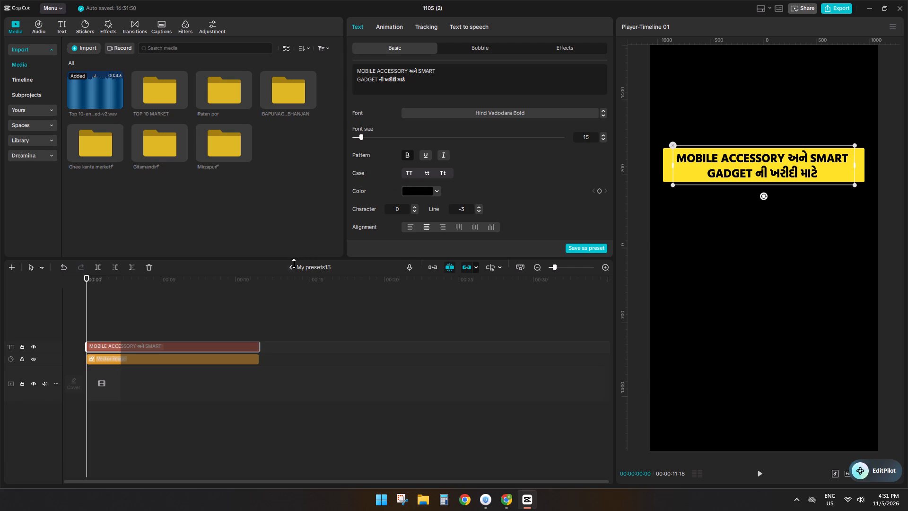
click(294, 264)
Play the mobile accessory banner from its start and adjust its end to 00:00:33:01.
click(392, 297)
key(space)
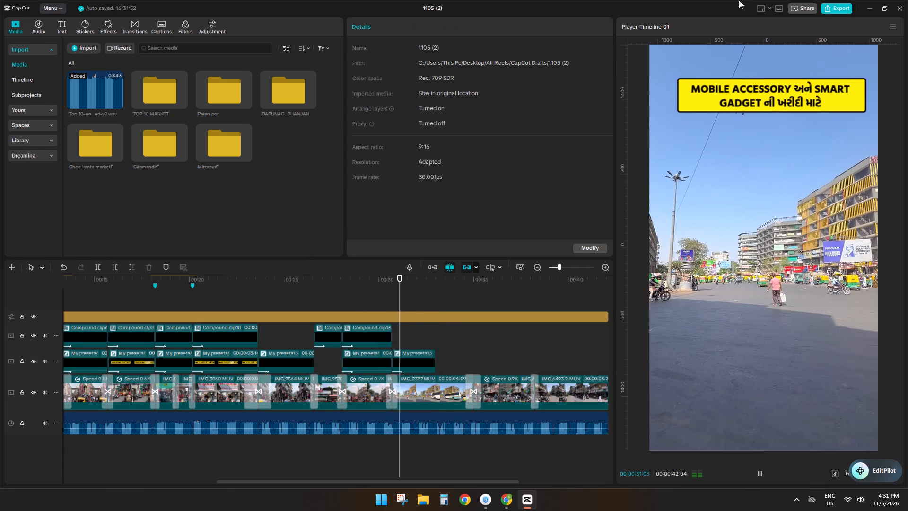
key(space)
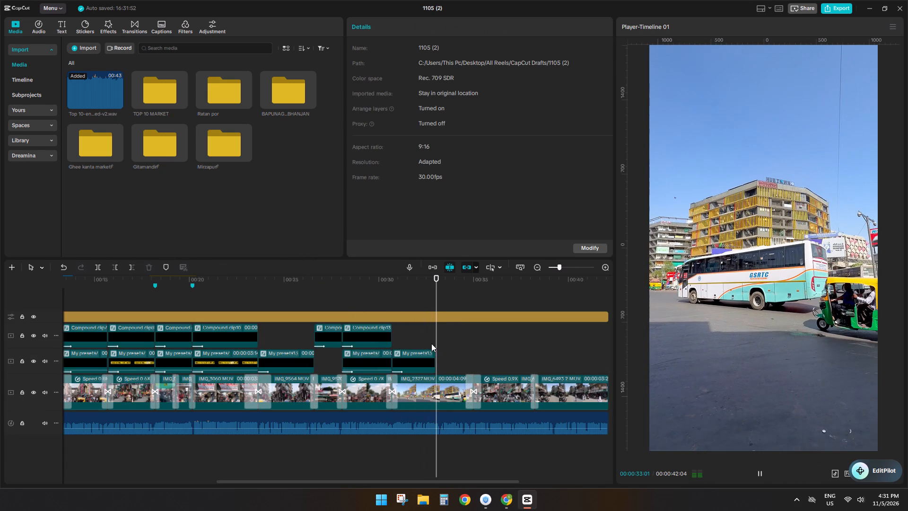
click(428, 361)
click(436, 360)
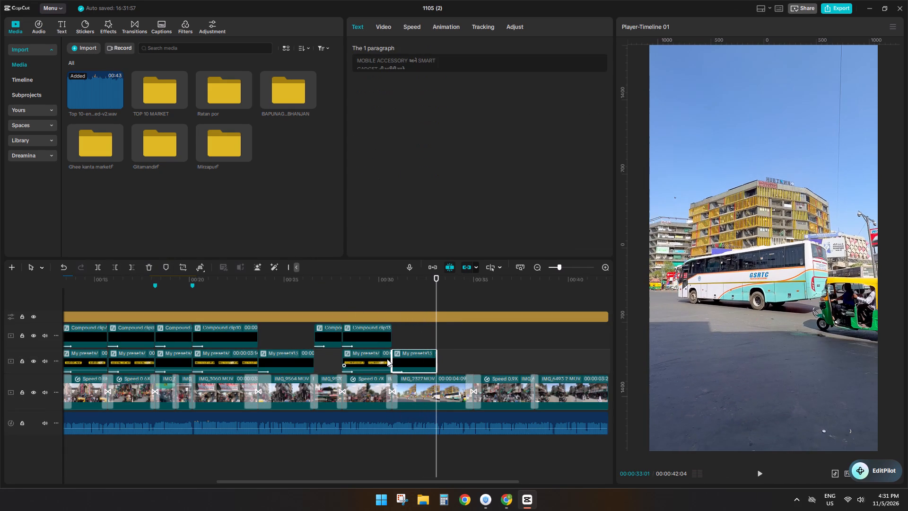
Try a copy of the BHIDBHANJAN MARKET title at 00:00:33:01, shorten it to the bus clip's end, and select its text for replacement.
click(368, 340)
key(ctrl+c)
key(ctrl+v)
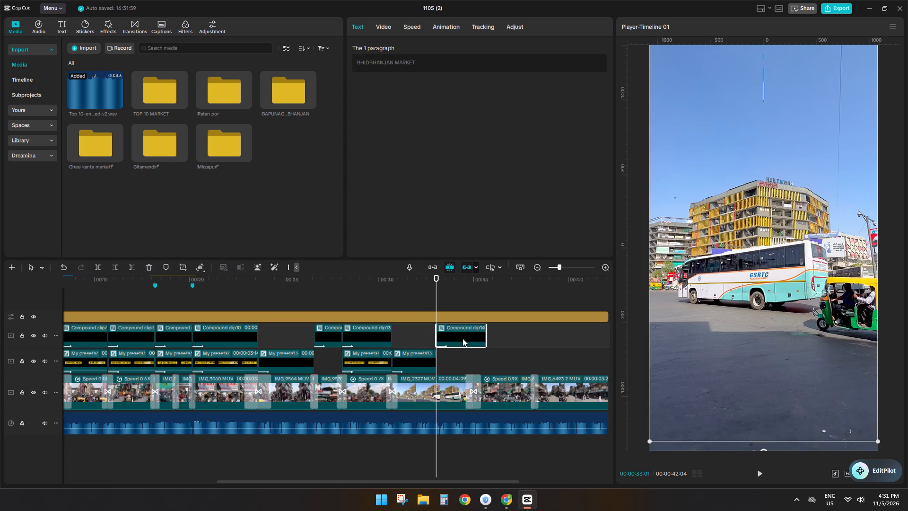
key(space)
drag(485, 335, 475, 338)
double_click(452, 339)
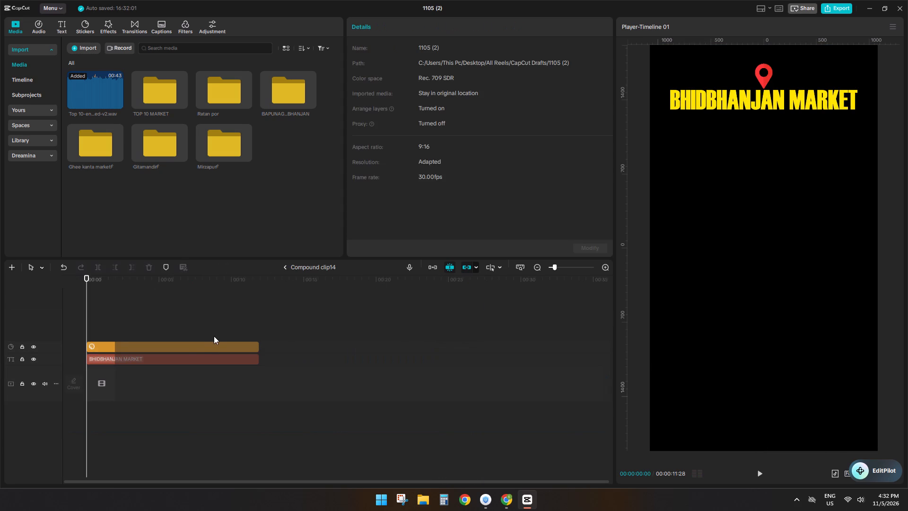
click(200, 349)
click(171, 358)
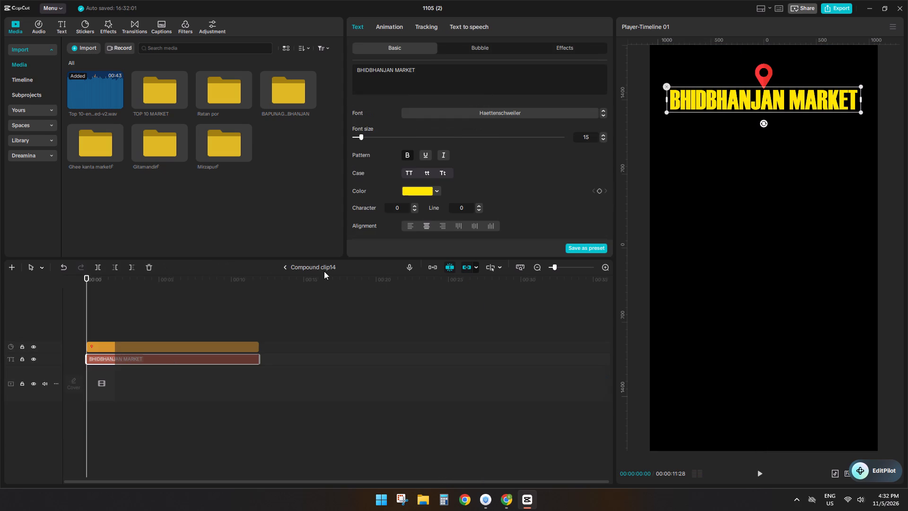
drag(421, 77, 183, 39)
Enter "gitamandir" in Google's Gujarati-to-English translator in Chrome, copy the translation, and switch back to CapCut.
click(502, 503)
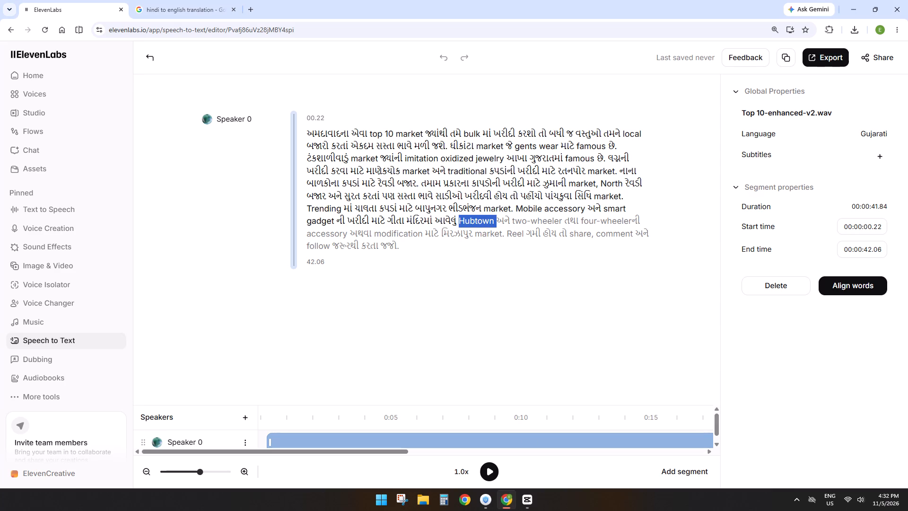
click(162, 0)
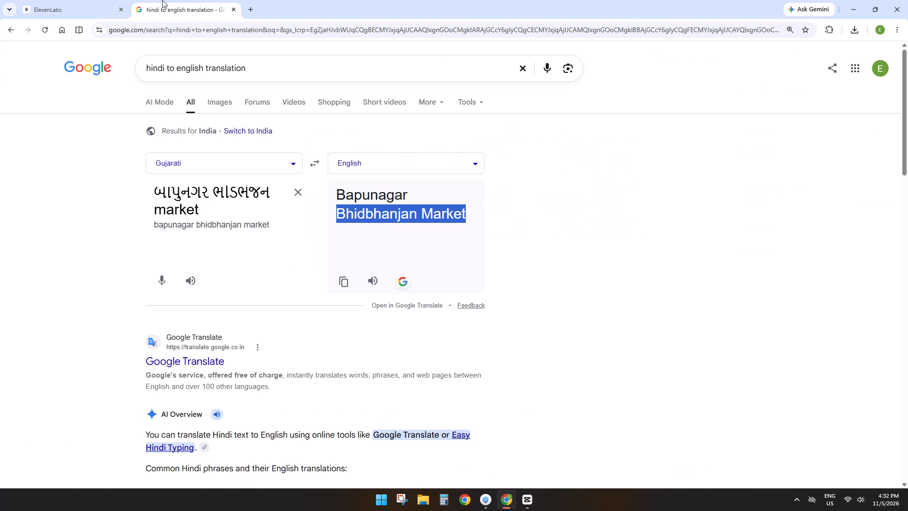
click(288, 191)
click(297, 193)
click(274, 194)
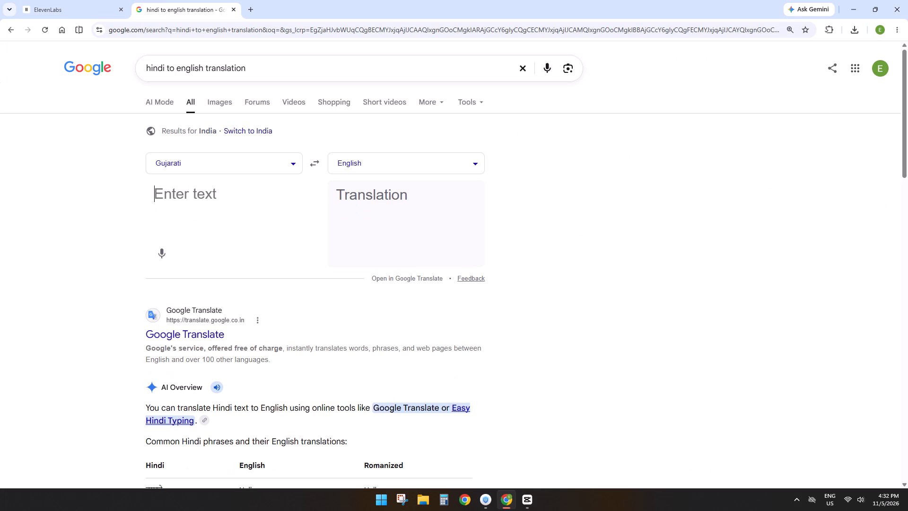
text(gita)
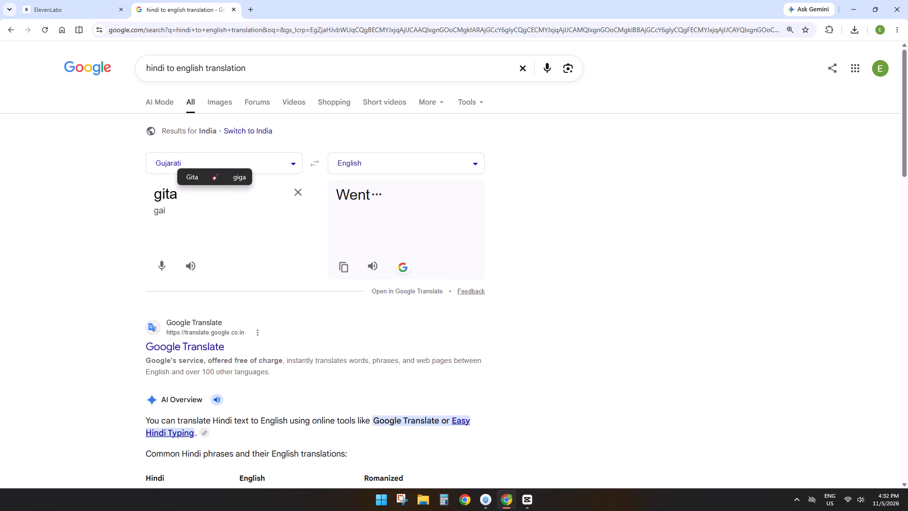
text(mandit)
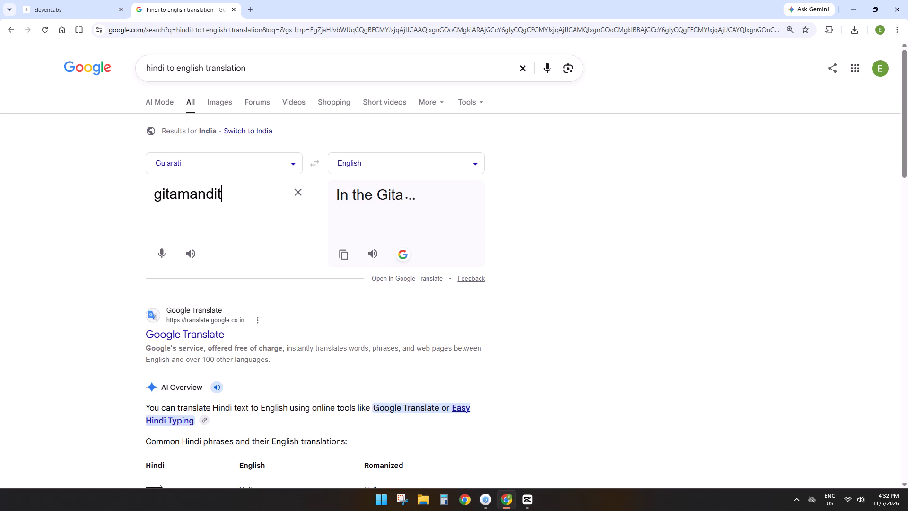
key(BackSpace)
key(r)
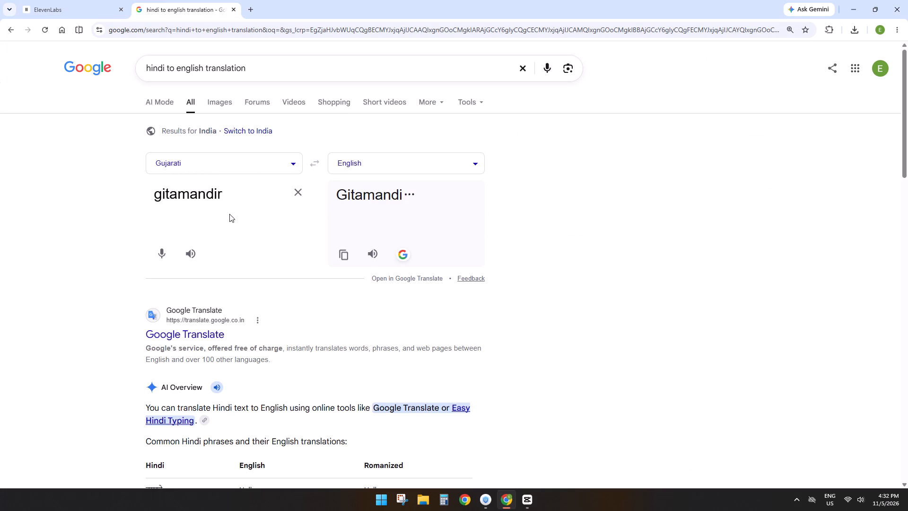
click(345, 255)
click(534, 503)
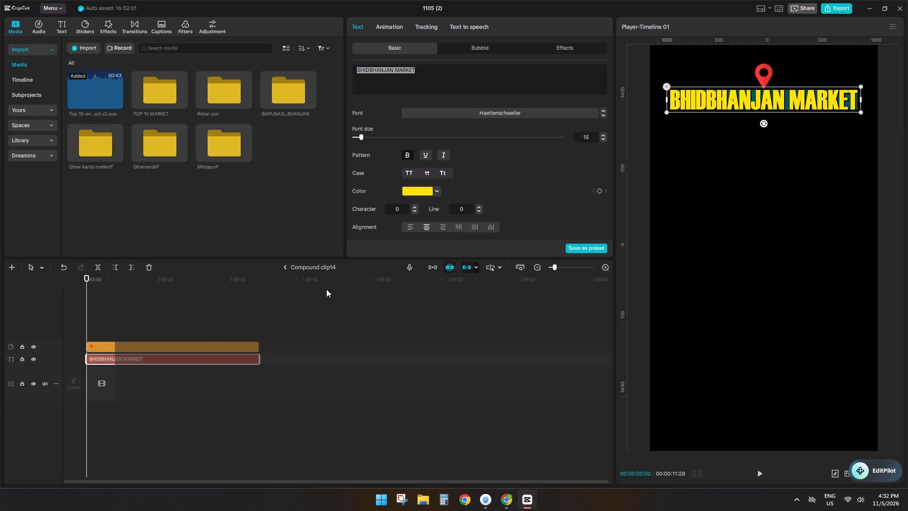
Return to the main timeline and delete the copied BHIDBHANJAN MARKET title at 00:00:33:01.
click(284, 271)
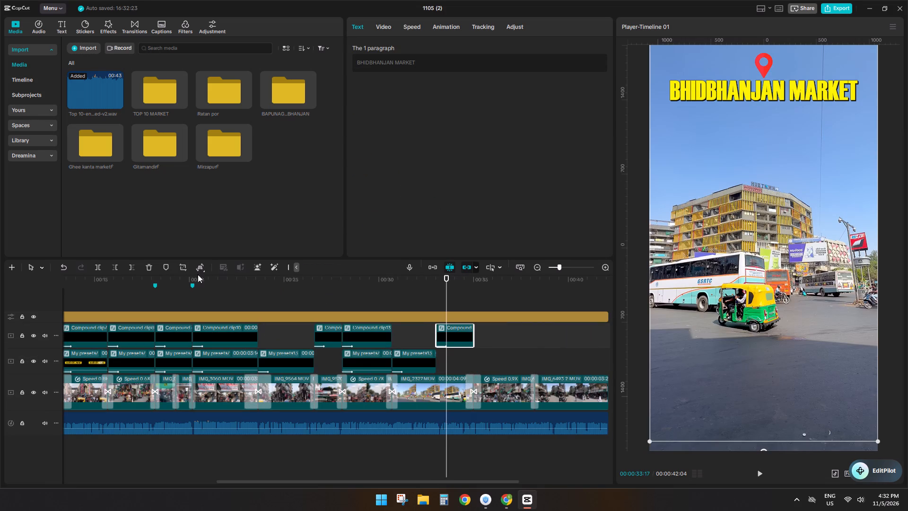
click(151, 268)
Duplicate the two-line PANCHAKUVA SINDHI MARKET title to 00:00:33:01.
click(318, 334)
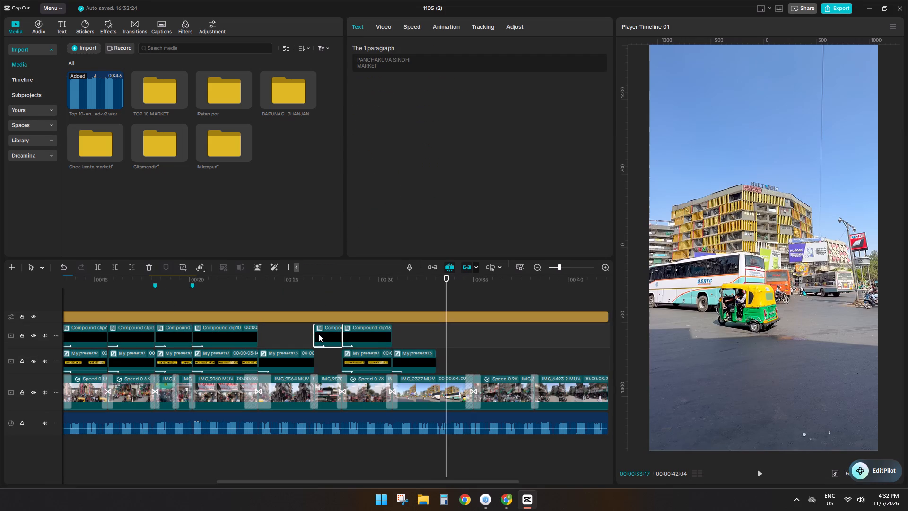
key(ctrl+c)
ctrl+click(430, 335)
ctrl+click(439, 334)
key(ctrl+v)
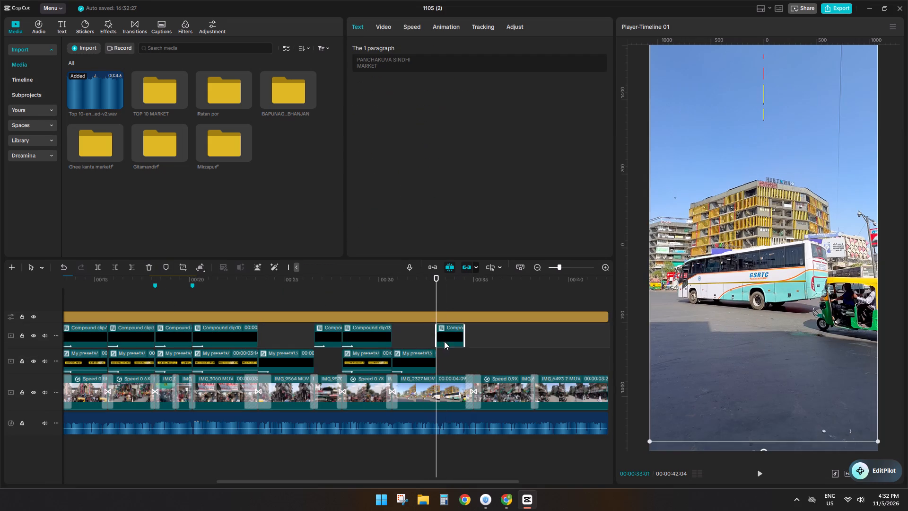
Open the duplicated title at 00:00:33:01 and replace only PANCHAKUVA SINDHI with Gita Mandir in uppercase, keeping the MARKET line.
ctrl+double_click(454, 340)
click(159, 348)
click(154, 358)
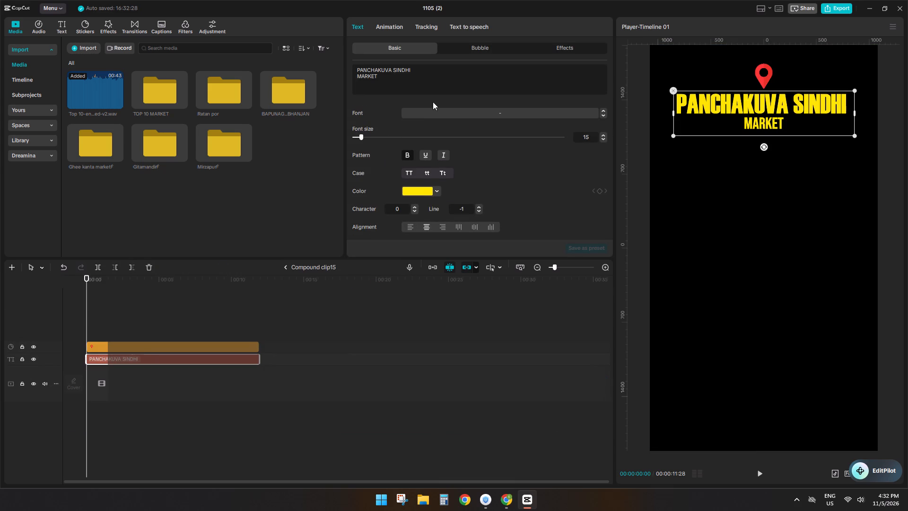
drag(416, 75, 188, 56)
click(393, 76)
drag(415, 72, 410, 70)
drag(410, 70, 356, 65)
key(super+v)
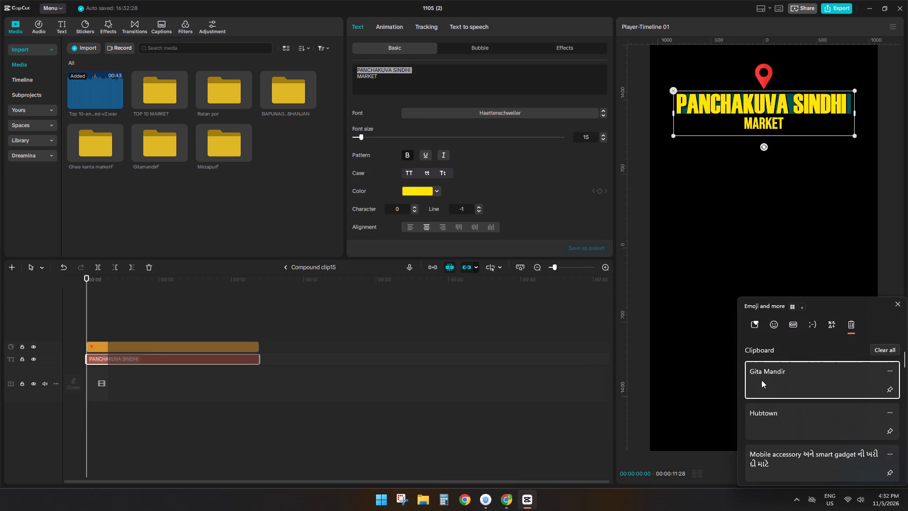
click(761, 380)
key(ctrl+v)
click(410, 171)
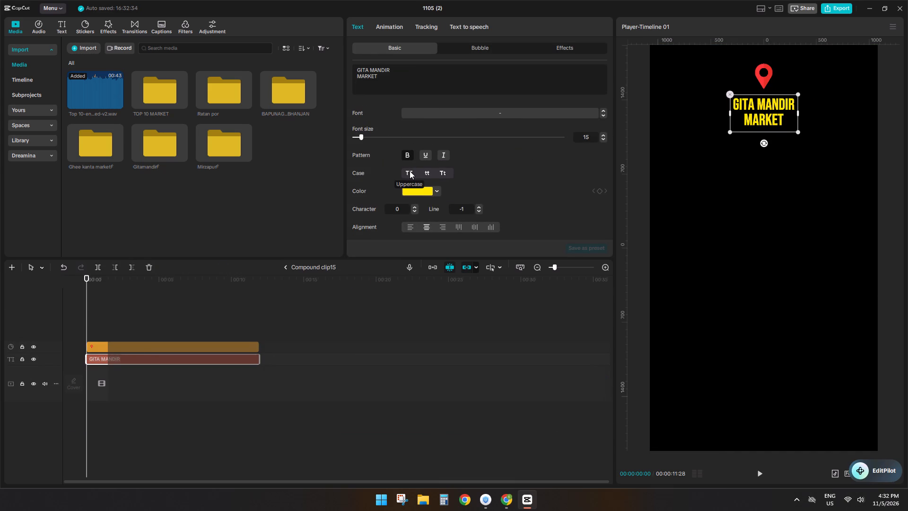
Replace the entire title text with Gita Mandir, set in the Haettenschweiler font and uppercase.
drag(409, 79, 310, 43)
key(super+v)
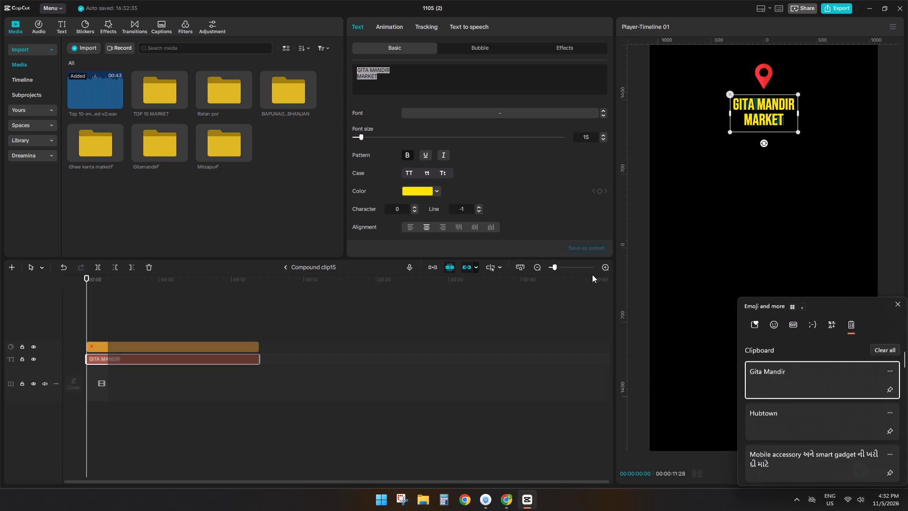
click(772, 386)
key(ctrl+v)
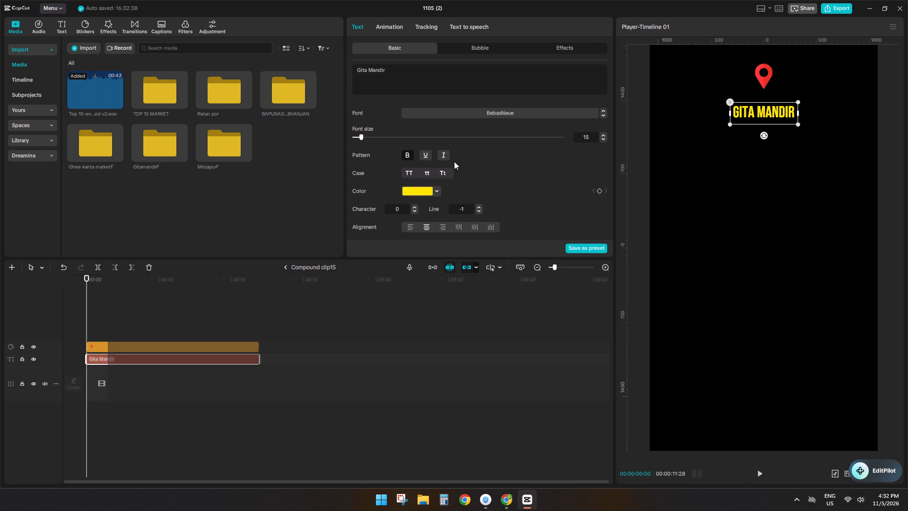
click(471, 114)
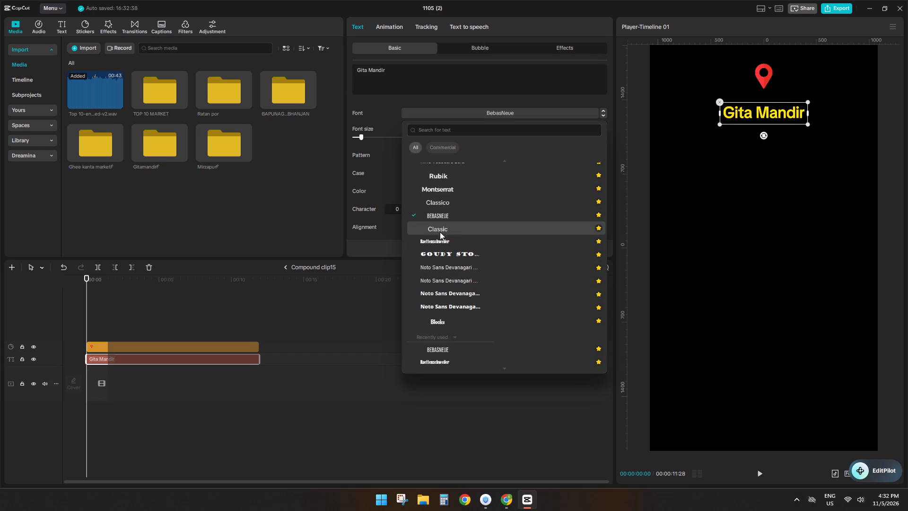
click(438, 241)
click(403, 174)
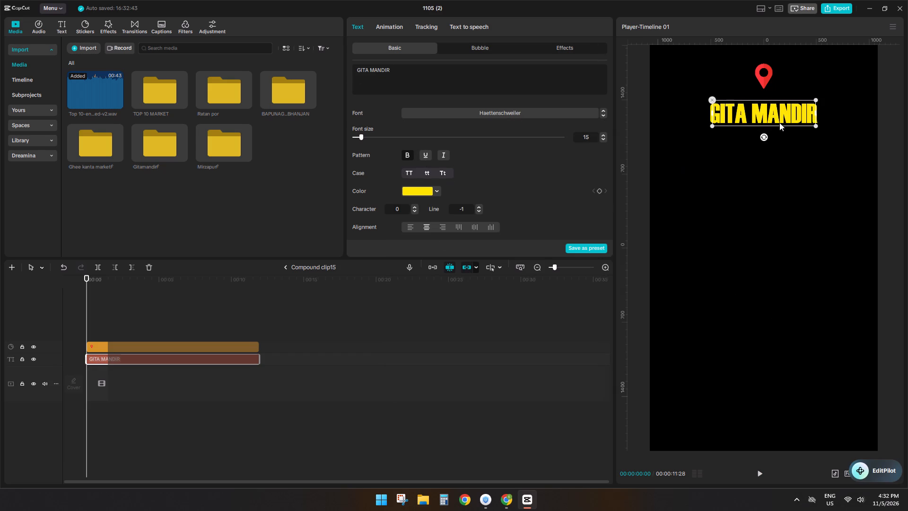
Add Hubtown as a second title line in the BebasNeue font, and return to the main timeline.
click(381, 82)
key(Return)
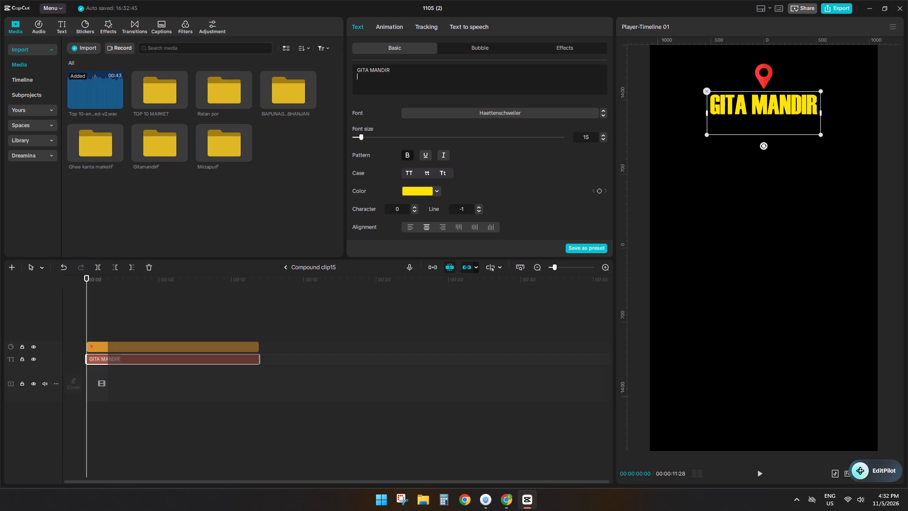
key(super+v)
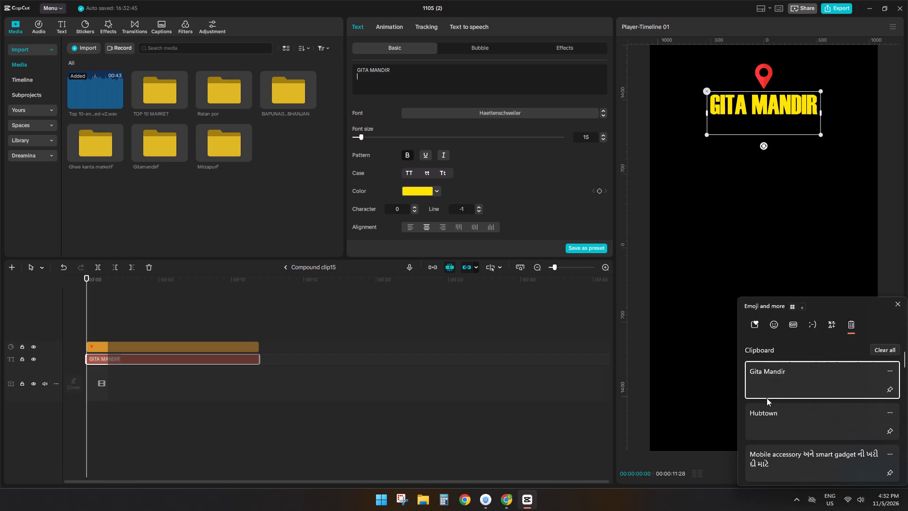
click(775, 411)
key(ctrl+v)
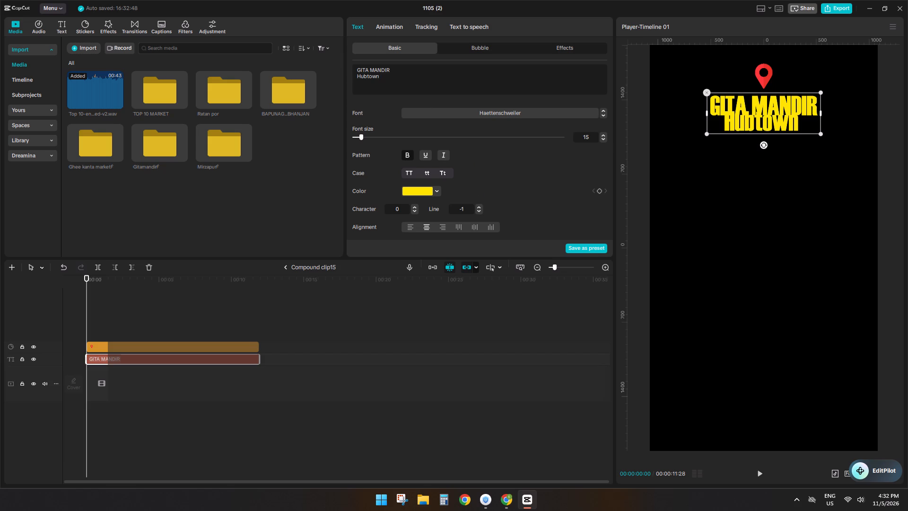
drag(380, 75, 357, 75)
click(477, 110)
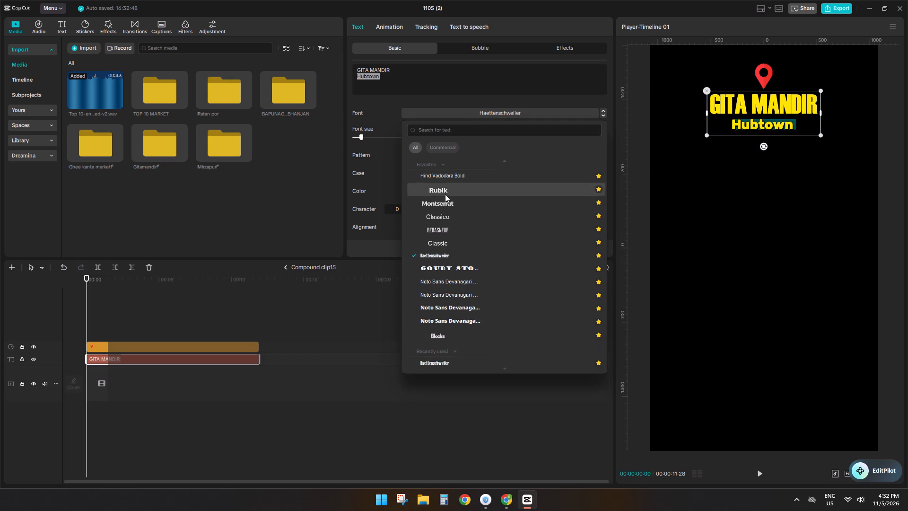
click(440, 233)
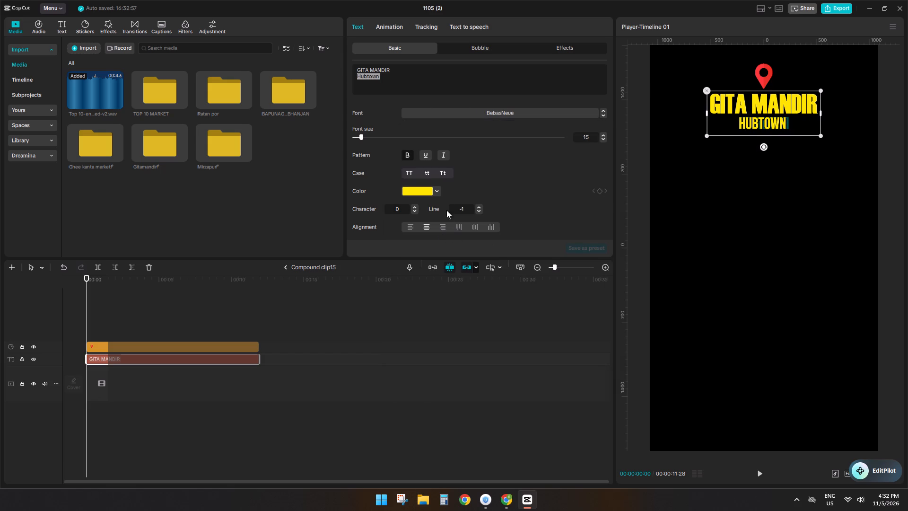
click(149, 326)
drag(149, 326, 132, 327)
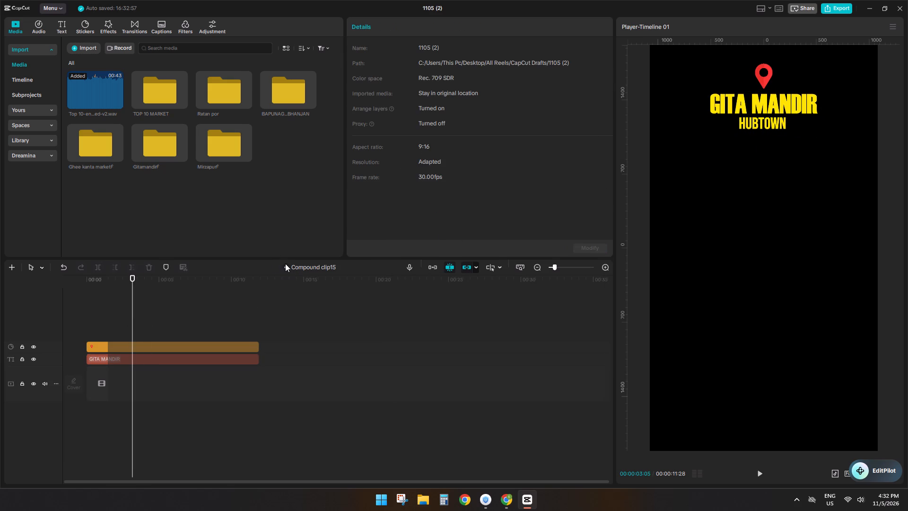
click(285, 264)
Extend the GITA MANDIR Hubtown title to the end of the bus clip and play back the section.
key(space)
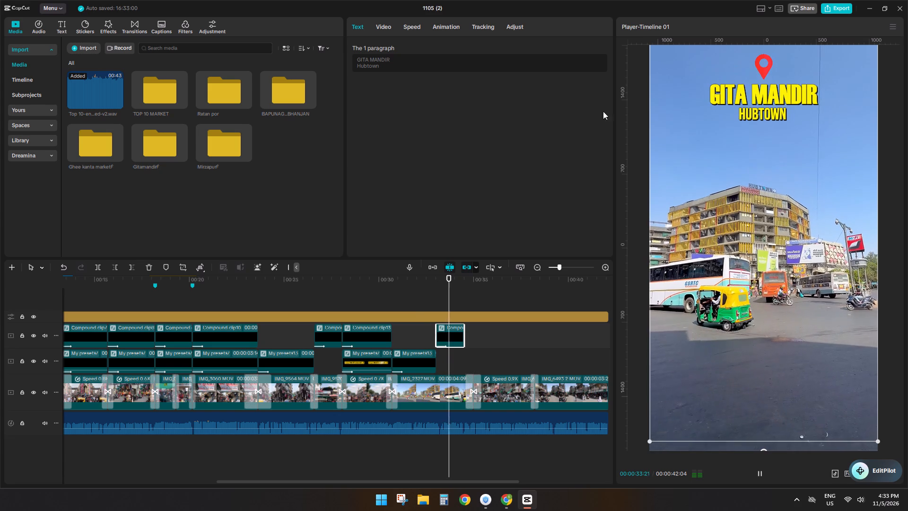
key(space)
drag(463, 337, 472, 334)
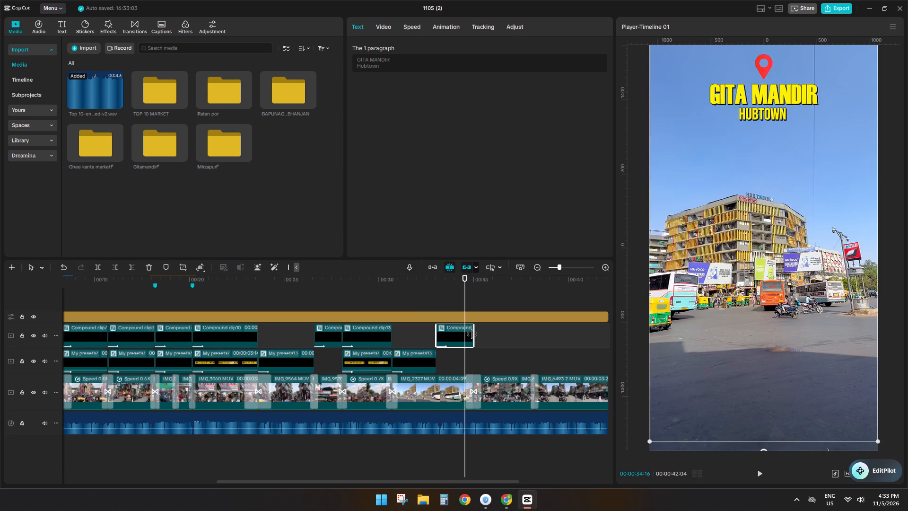
key(space)
key(space)
key(space)
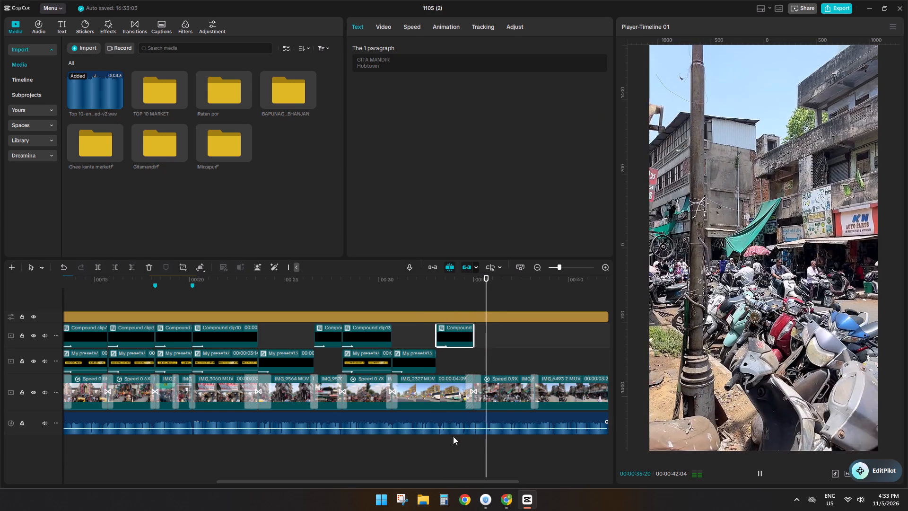
Duplicate the MOBILE ACCESSORY caption banner to 00:00:35:00 and extend it to the end of the parked scooters clip.
drag(441, 484, 471, 485)
click(423, 361)
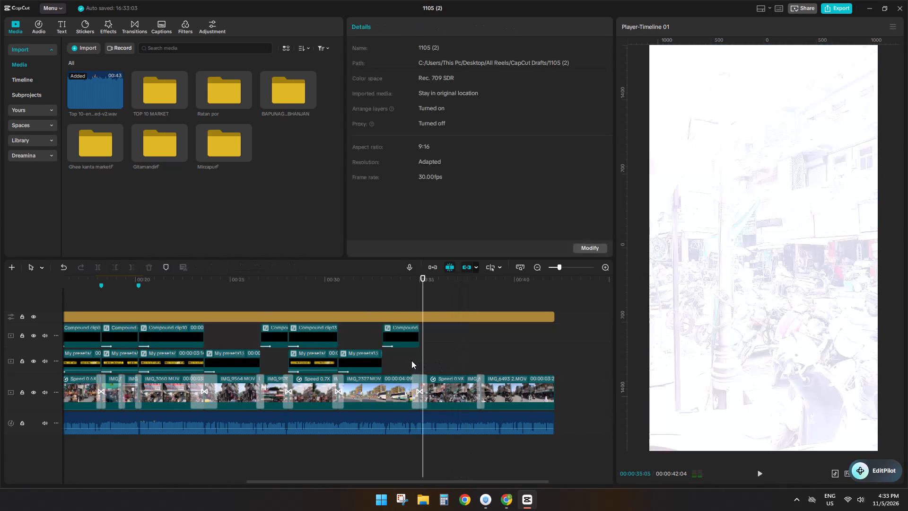
click(419, 361)
click(373, 357)
key(ctrl+c)
key(ctrl+v)
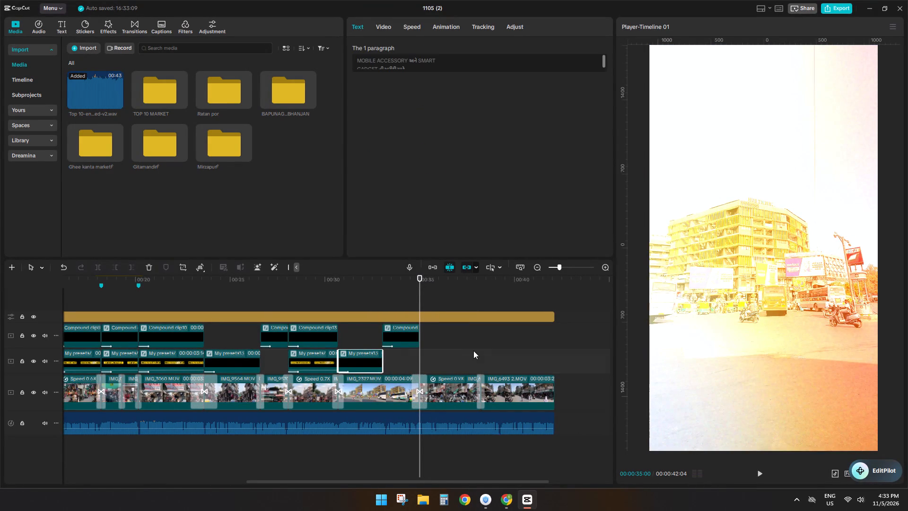
drag(464, 359, 477, 357)
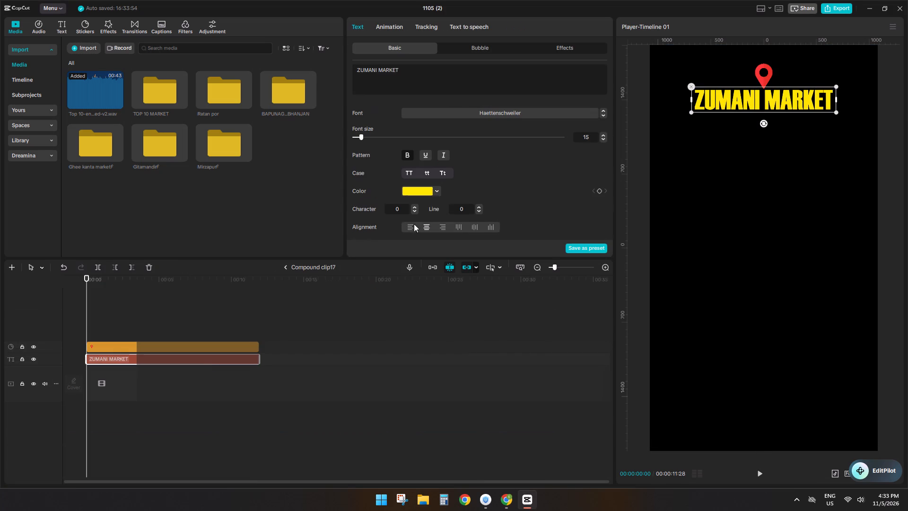
drag(420, 80, 278, 54)
key(ctrl+v)
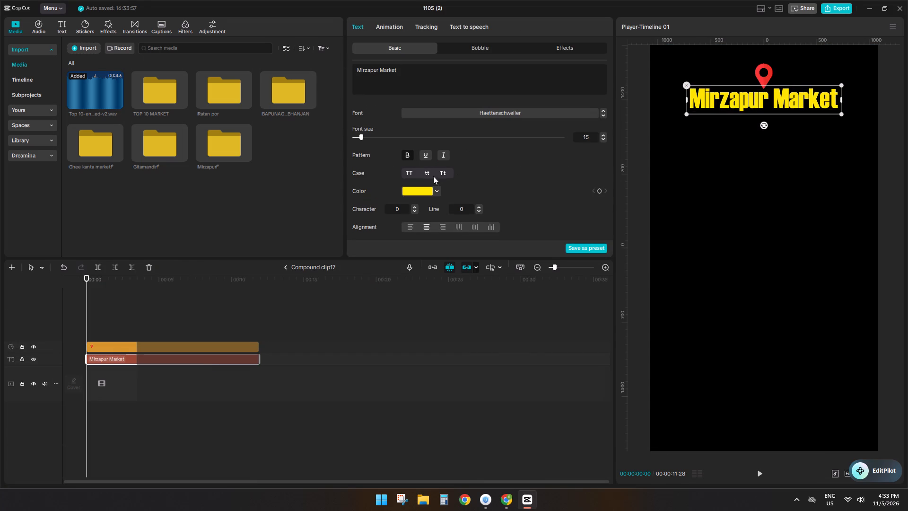
click(408, 173)
click(289, 269)
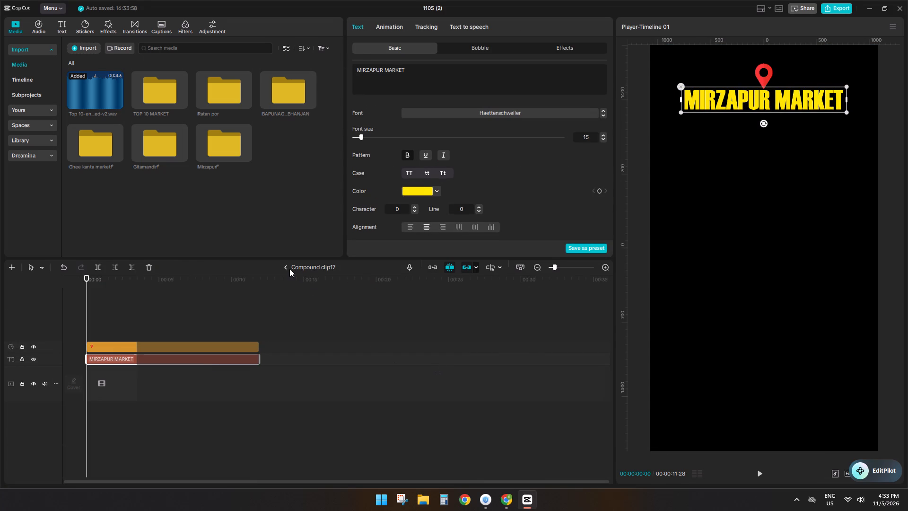
Play the Mirzapur title section, stop at 00:00:39:28 and open the sticker library.
key(space)
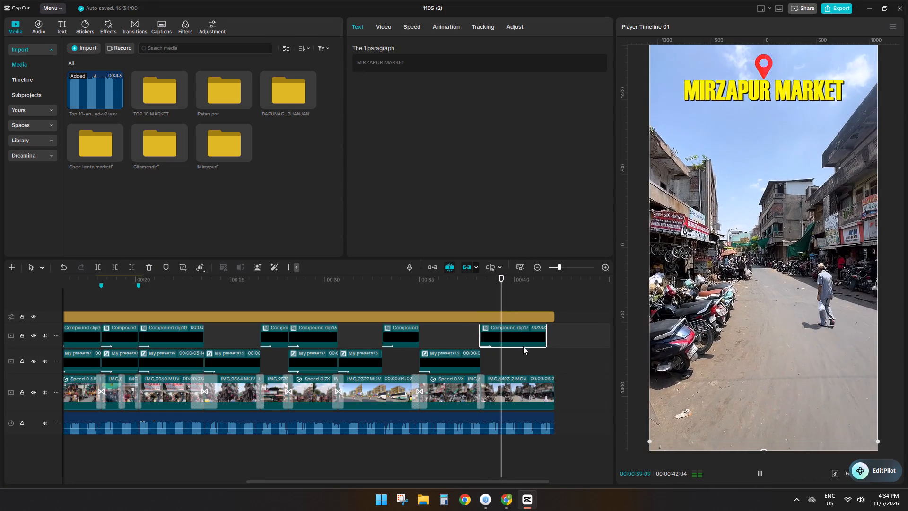
key(space)
click(504, 354)
key(space)
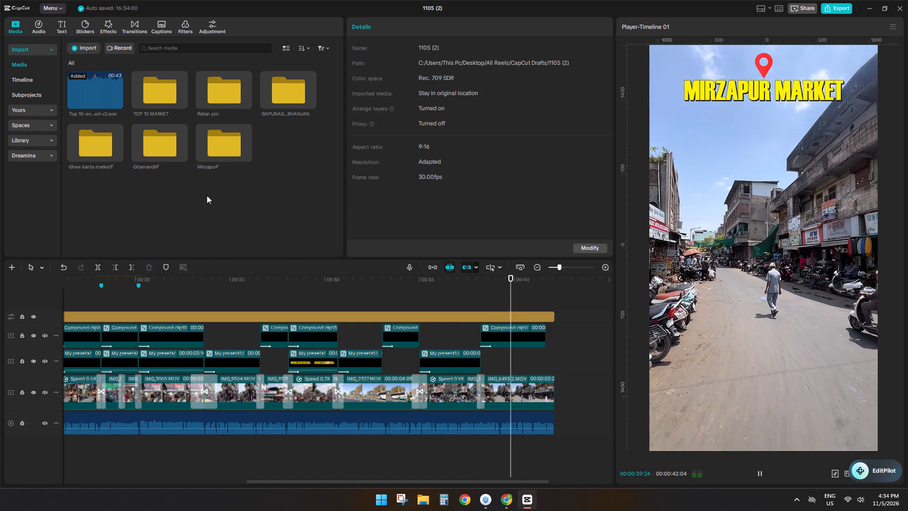
key(space)
click(82, 31)
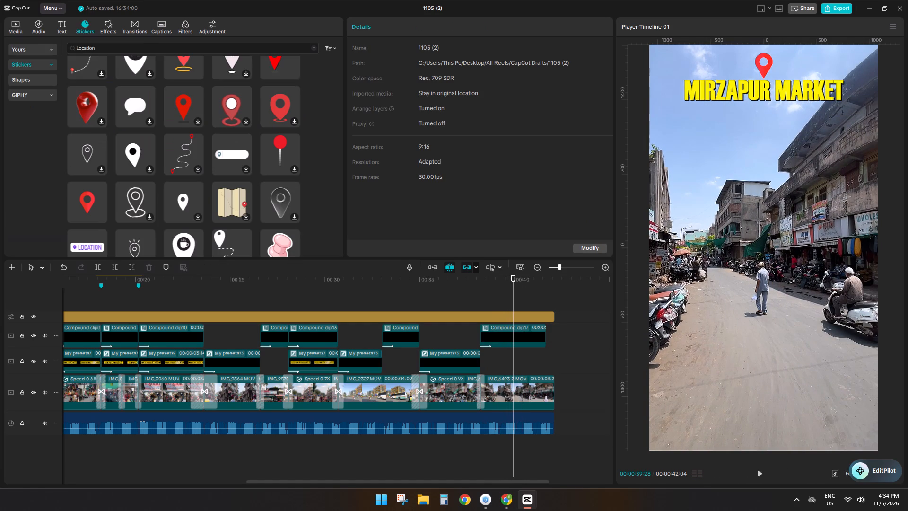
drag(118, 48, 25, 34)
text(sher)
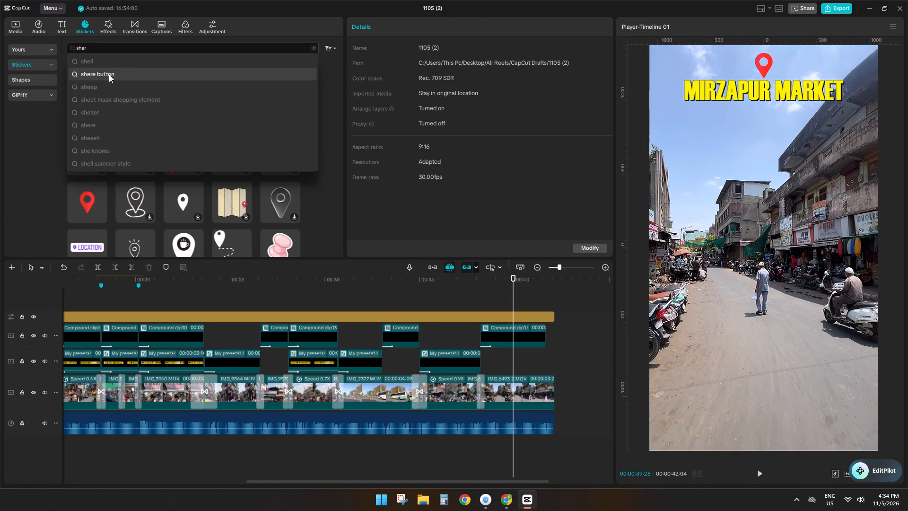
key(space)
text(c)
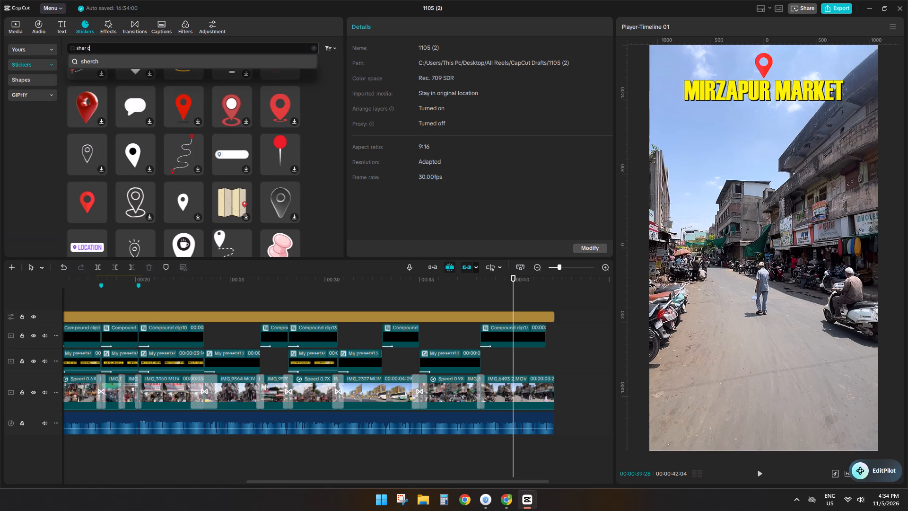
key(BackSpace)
Search the stickers for "like share and comment".
drag(100, 50, 60, 47)
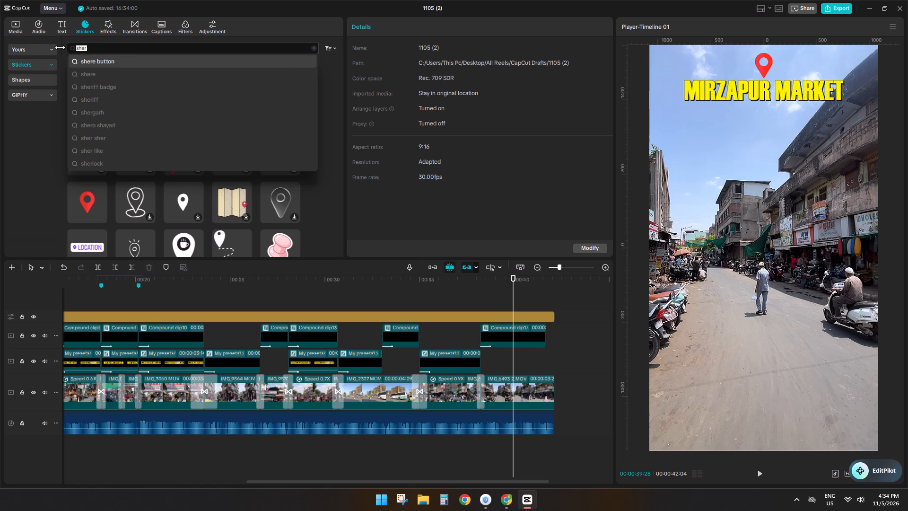
text(like)
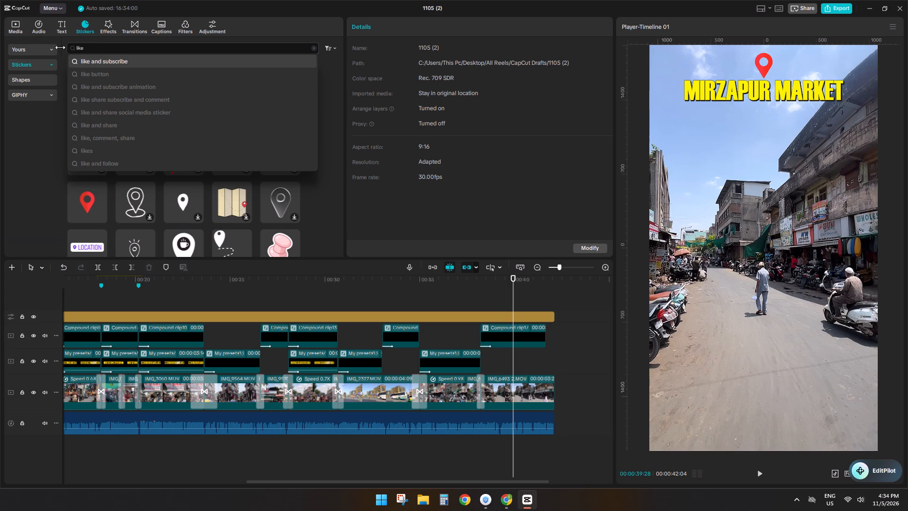
click(107, 99)
drag(97, 48, 119, 47)
key(BackSpace)
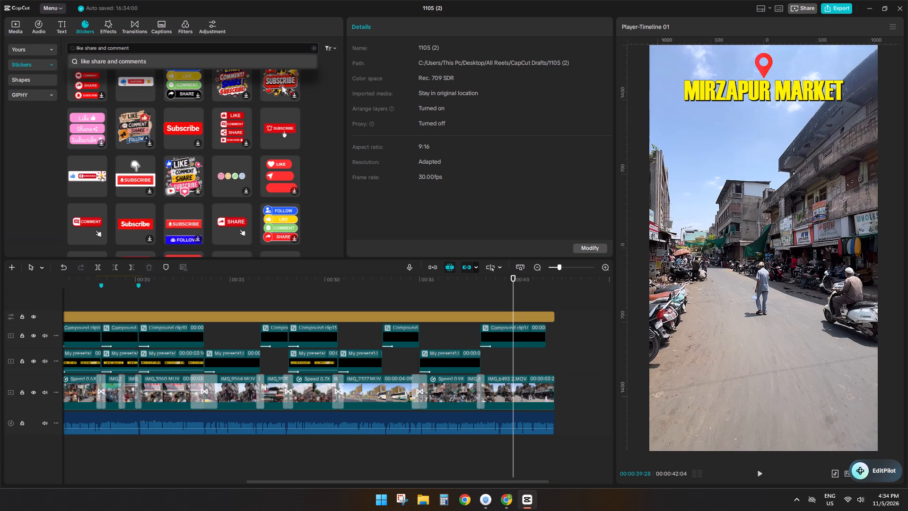
key(Return)
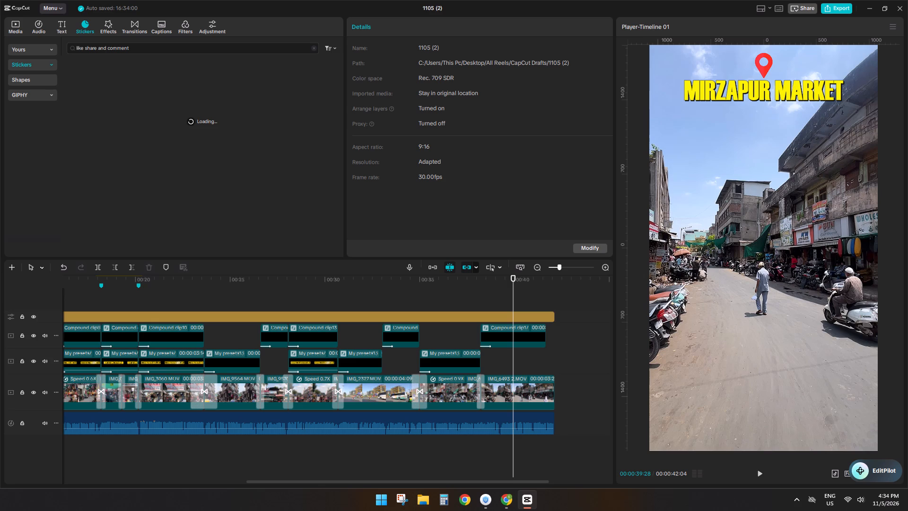
Add the blue like, comment and share sticker at 00:00:39:28 and move it up beneath the MIRZAPUR MARKET title, at Y 1038.
click(83, 72)
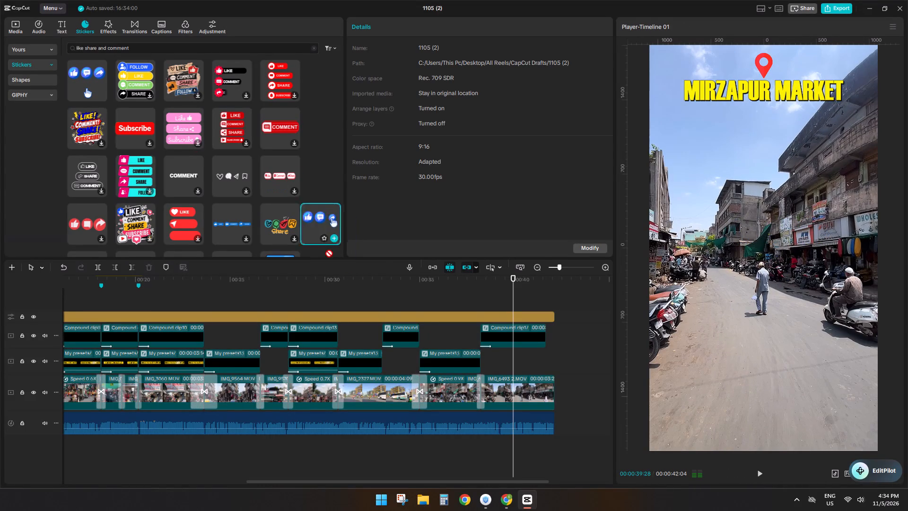
key(space)
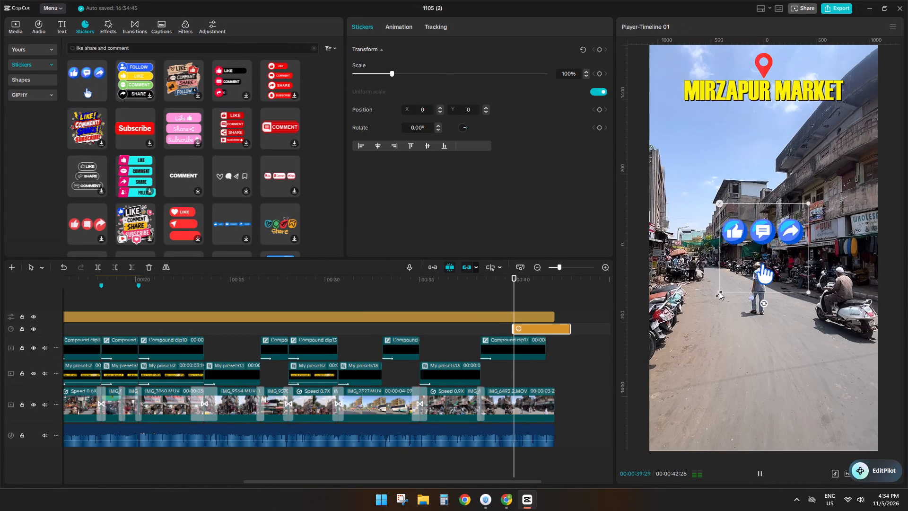
drag(755, 270, 753, 160)
key(space)
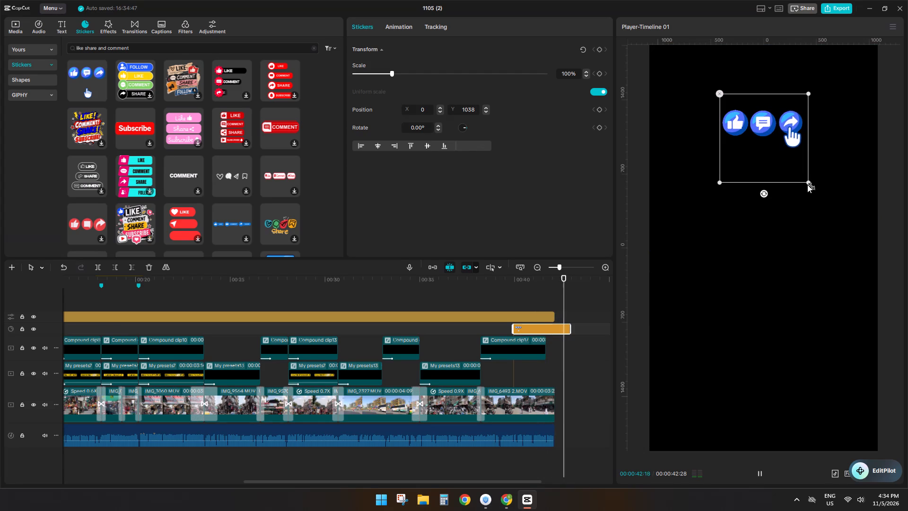
Turn the like, comment and share sticker into a compound clip and set its speed to 1.51x.
key(alt+g)
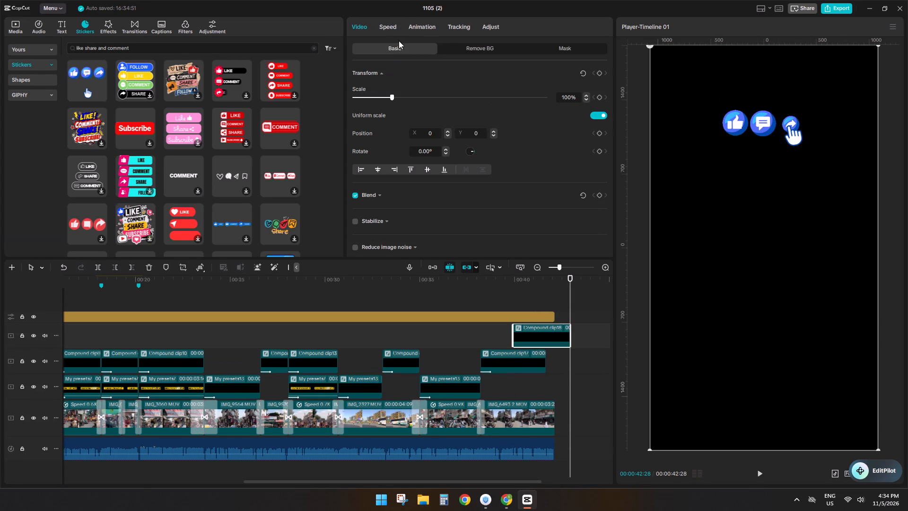
click(392, 27)
click(417, 89)
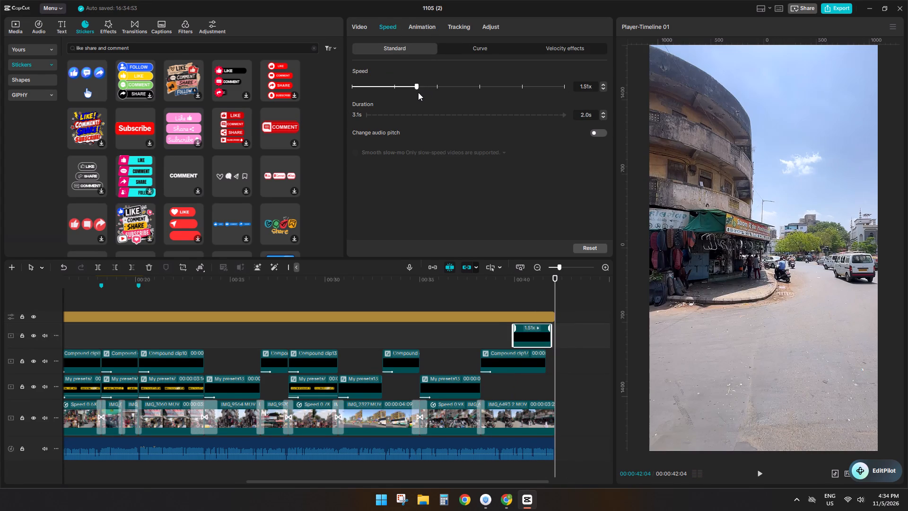
Extend the MIRZAPUR MARKET title clip to the end of the last video clip at 00:00:42:04.
click(546, 308)
click(540, 360)
click(498, 330)
key(space)
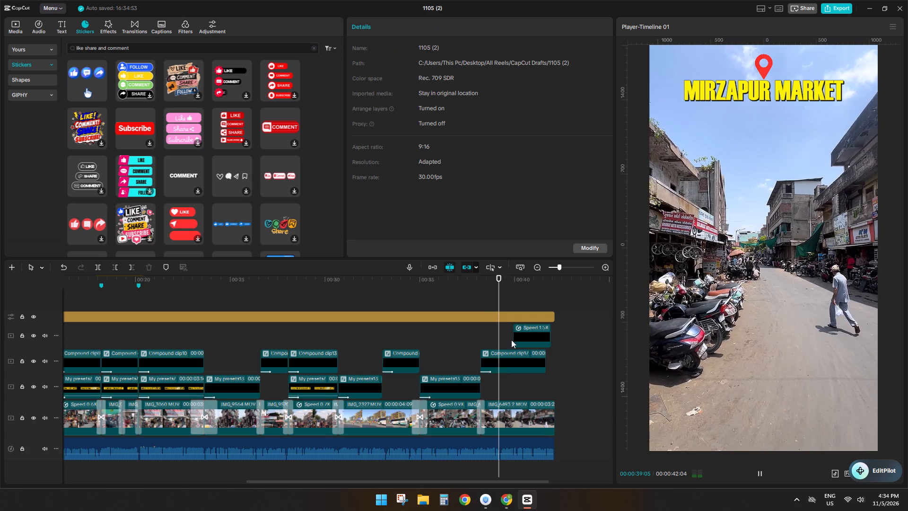
click(533, 351)
key(space)
drag(546, 354, 553, 352)
Slow the sticker compound clip slightly so it runs past the footage, and trim off its excess at 00:00:42:04.
click(541, 340)
drag(550, 333, 554, 331)
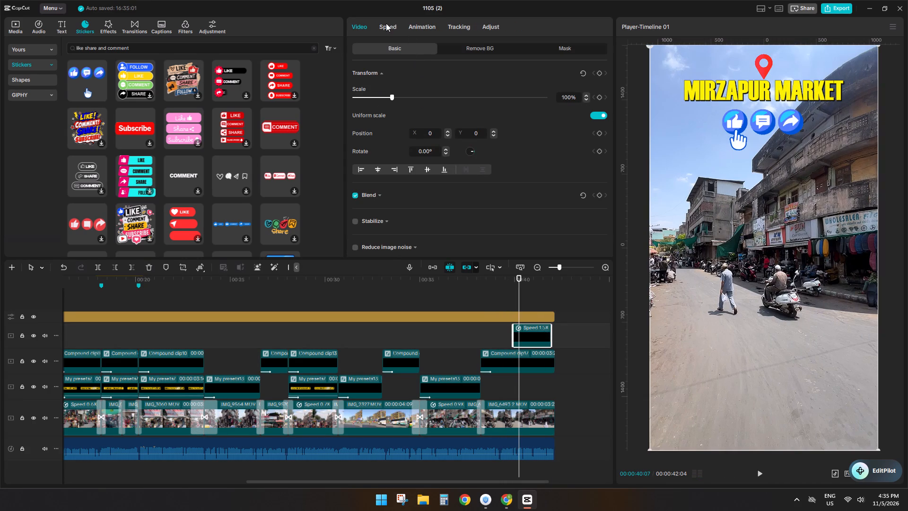
click(386, 23)
click(409, 88)
click(552, 310)
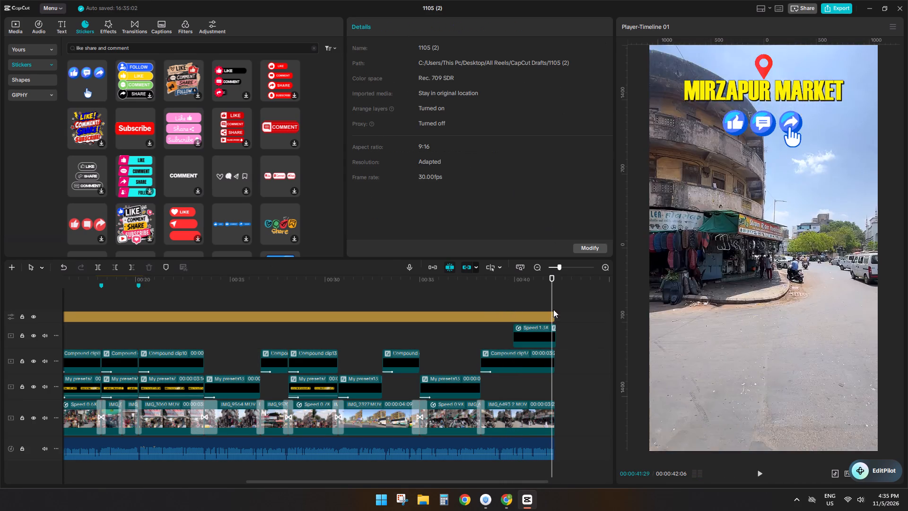
click(553, 300)
click(546, 332)
key(s)
key(d)
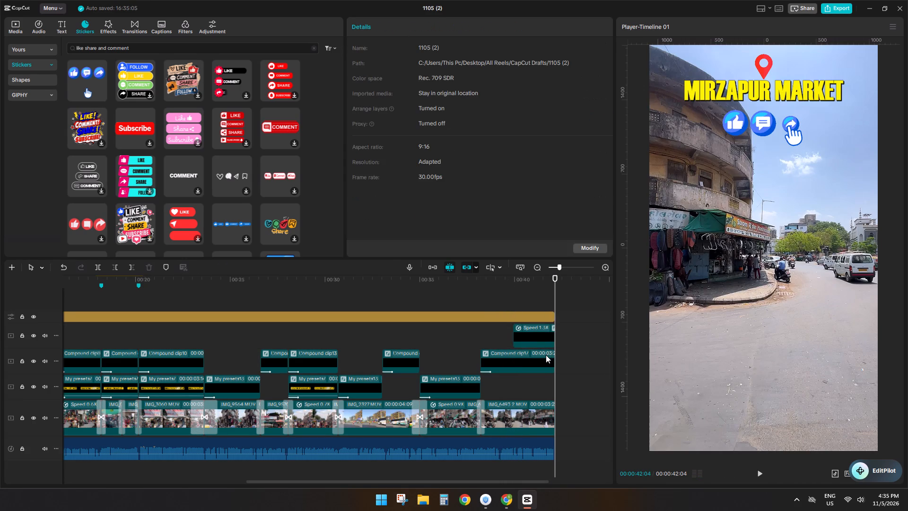
Return to the start of the timeline and open the favourite sound effects.
click(546, 355)
ctrl+scroll(541, 357, down, 15)
click(252, 335)
drag(252, 335, 0, 325)
click(15, 29)
click(38, 33)
click(27, 77)
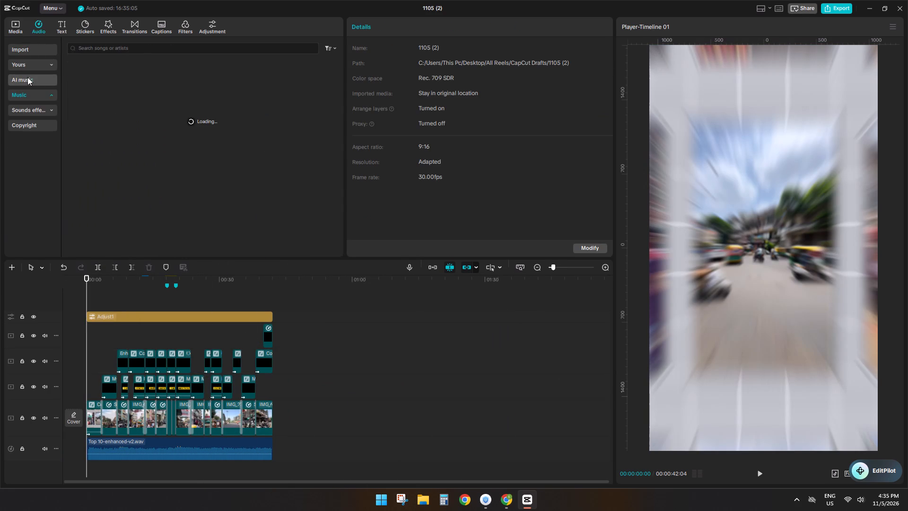
click(30, 62)
click(116, 52)
ctrl+scroll(148, 228, up, 6)
ctrl+scroll(205, 373, up, 5)
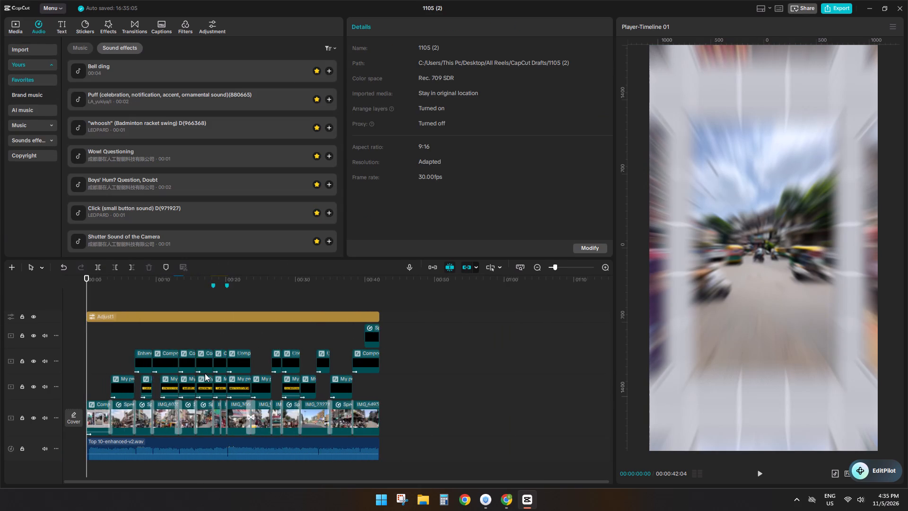
ctrl+scroll(205, 373, up, 4)
Audition several favourite sound effects, including Wow! Questioning, Shutter Sound of the Camera and Click (small button sound).
click(85, 92)
click(102, 128)
click(99, 163)
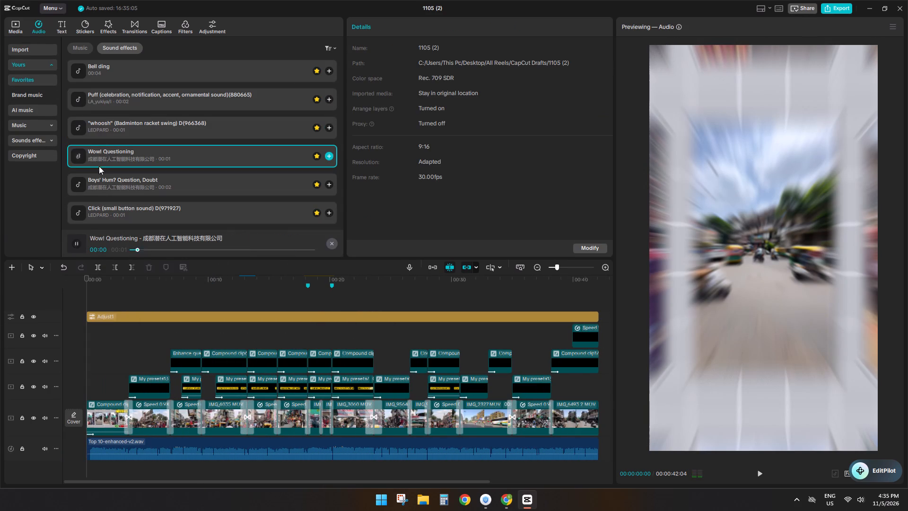
scroll(95, 113, down, 3)
click(101, 114)
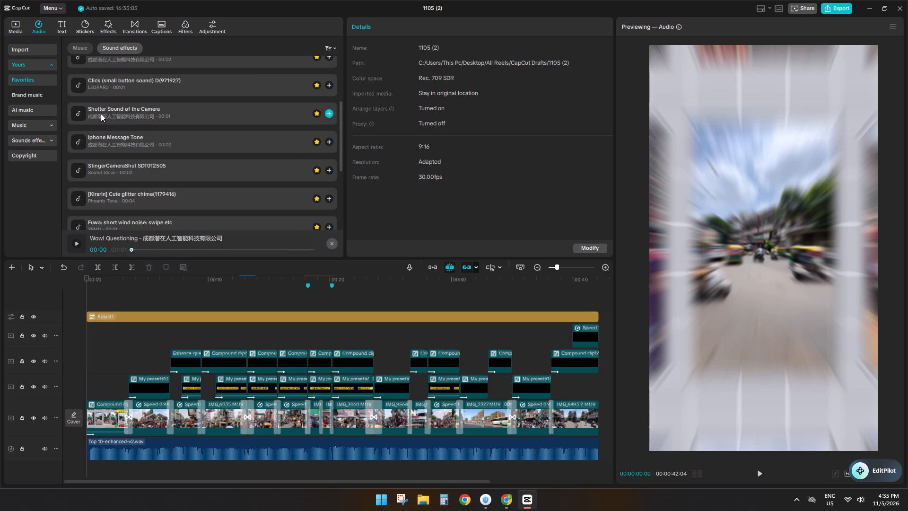
click(101, 80)
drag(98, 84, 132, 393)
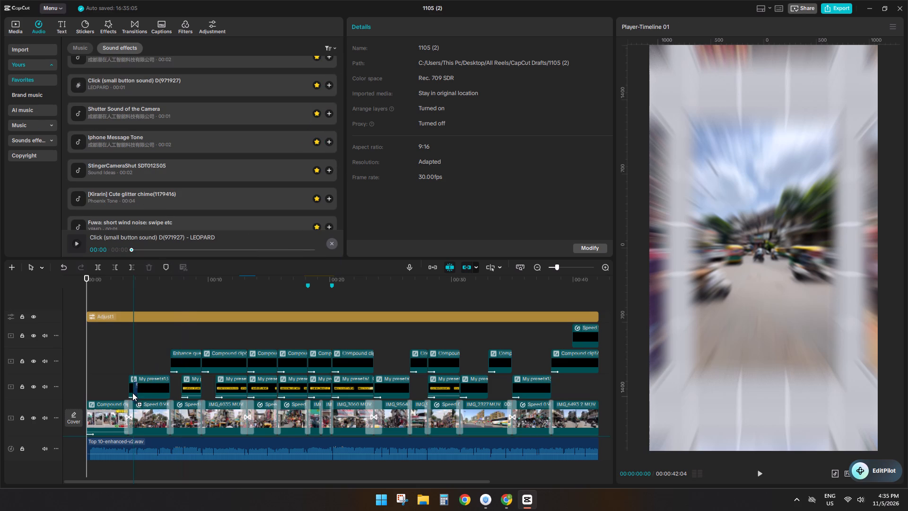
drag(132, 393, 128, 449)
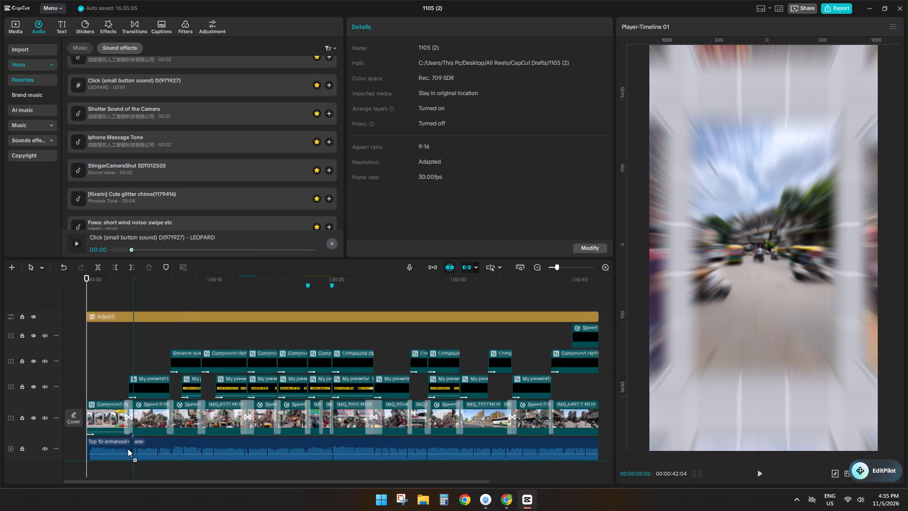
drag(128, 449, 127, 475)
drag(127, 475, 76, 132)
Add the Click (small button sound) effect on a new audio track below the voice-over, at the start of the first caption banner.
ctrl+scroll(188, 345, up, 5)
ctrl+scroll(188, 345, down, 1)
ctrl+scroll(188, 345, up, 2)
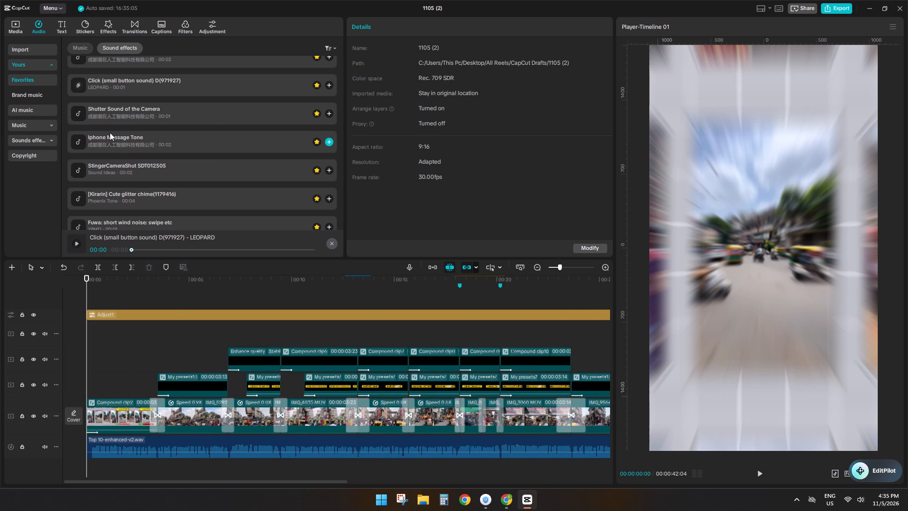
click(105, 115)
click(102, 83)
drag(102, 83, 188, 270)
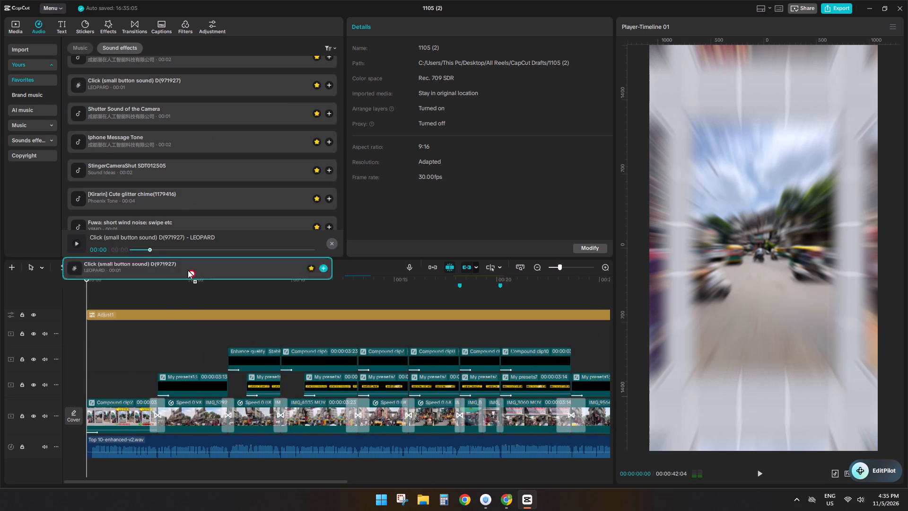
drag(188, 270, 156, 470)
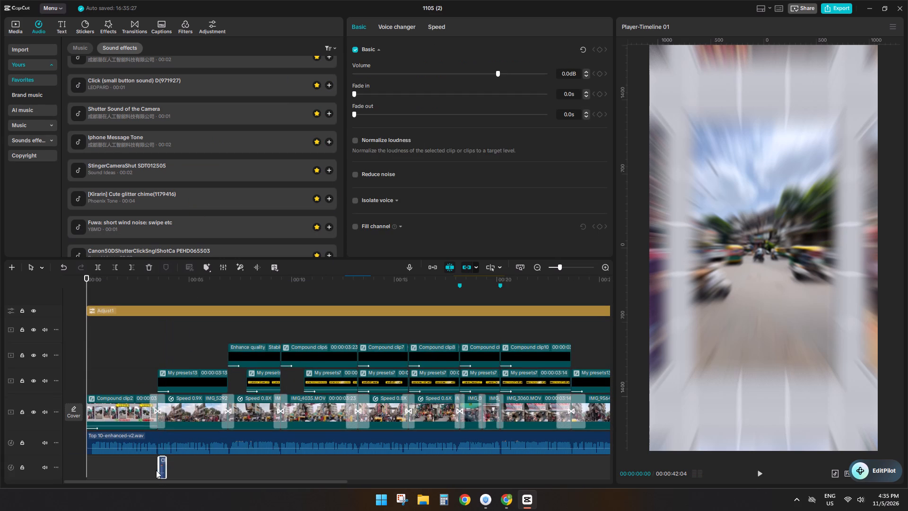
Copy the click sound and paste it at the starts of the GHEEKANTA and TANKSHALROD MARKET titles and their captions, through 00:00:10:18.
key(ctrl+c)
ctrl+click(231, 338)
key(ctrl+v)
ctrl+click(248, 337)
key(ctrl+v)
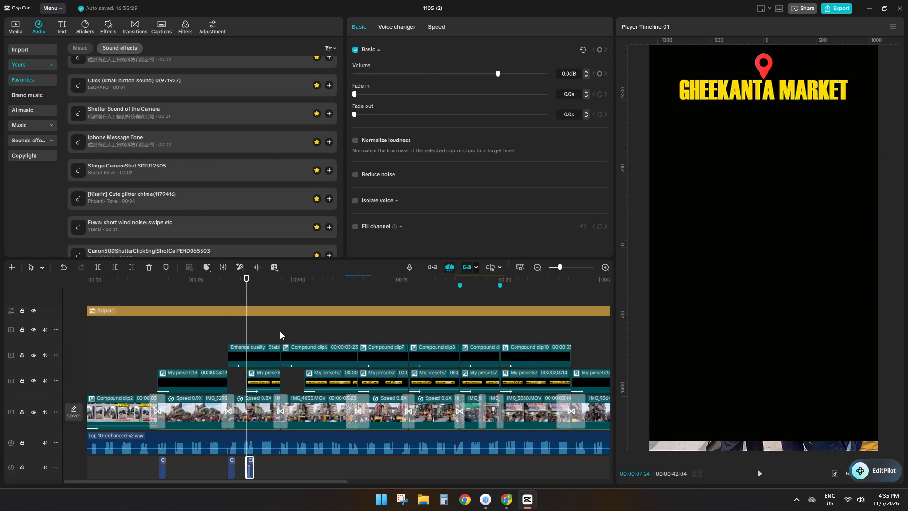
ctrl+click(280, 331)
key(ctrl+v)
ctrl+click(312, 336)
ctrl+drag(311, 336, 306, 339)
key(ctrl+v)
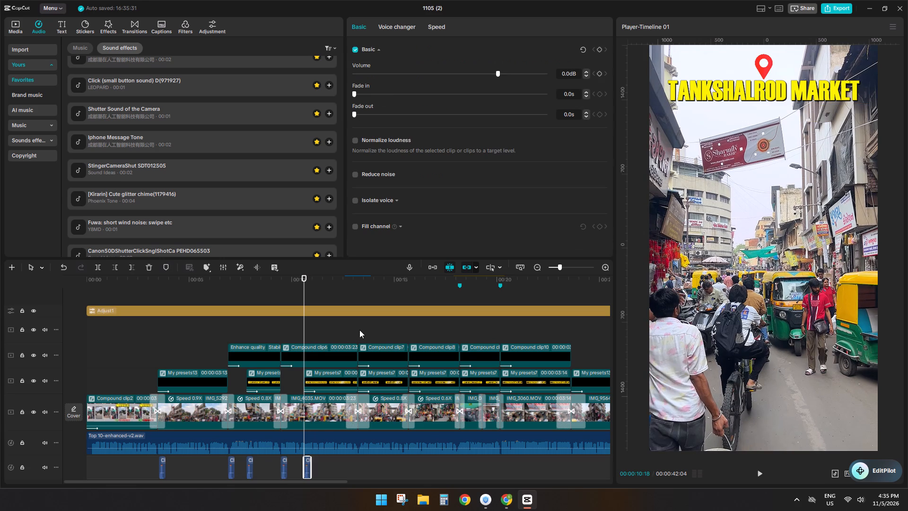
Paste the click sound at the starts of the next four market titles, from Compound clip7 through Compound clip10 at 00:00:20:05.
ctrl+click(360, 329)
key(ctrl+v)
ctrl+click(412, 329)
key(ctrl+v)
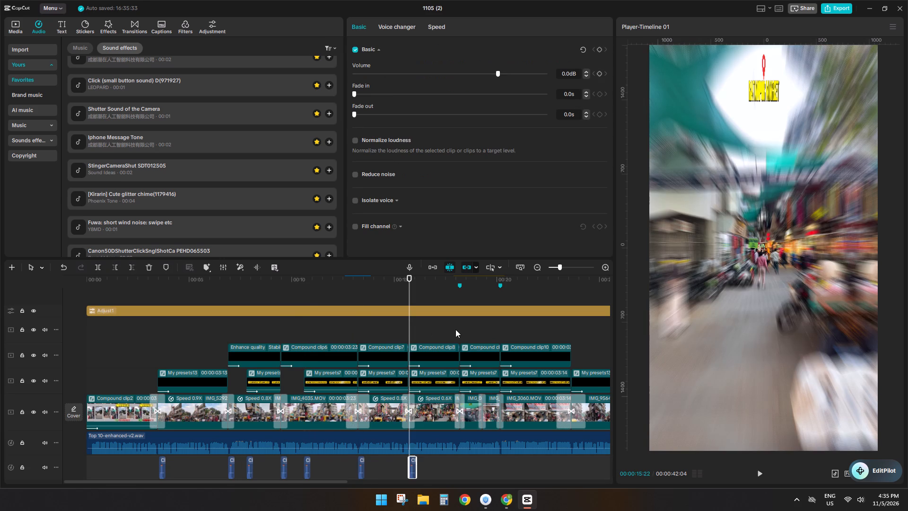
ctrl+click(460, 330)
key(ctrl+v)
ctrl+click(500, 331)
key(ctrl+v)
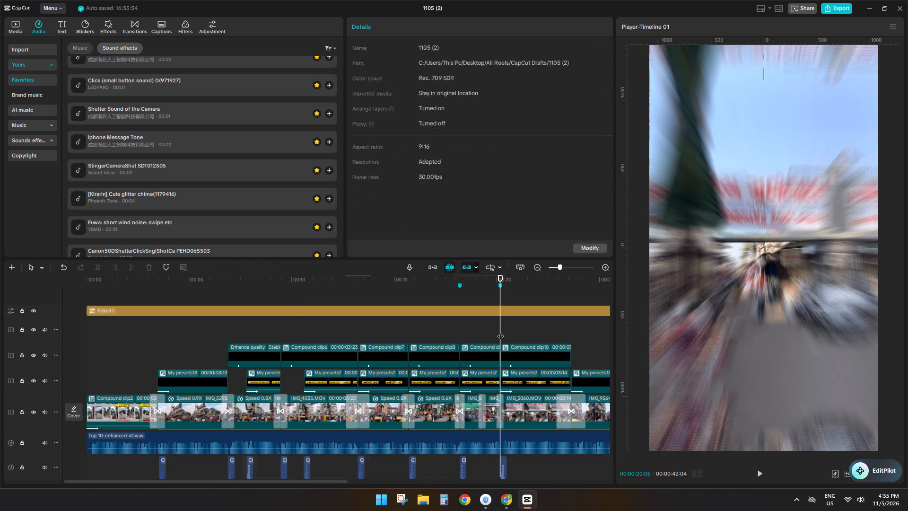
Paste the click sound at the next five title and caption starts, from 00:00:23:19 to 00:00:33:01.
ctrl+scroll(492, 365, down, 4)
ctrl+click(425, 344)
key(ctrl+v)
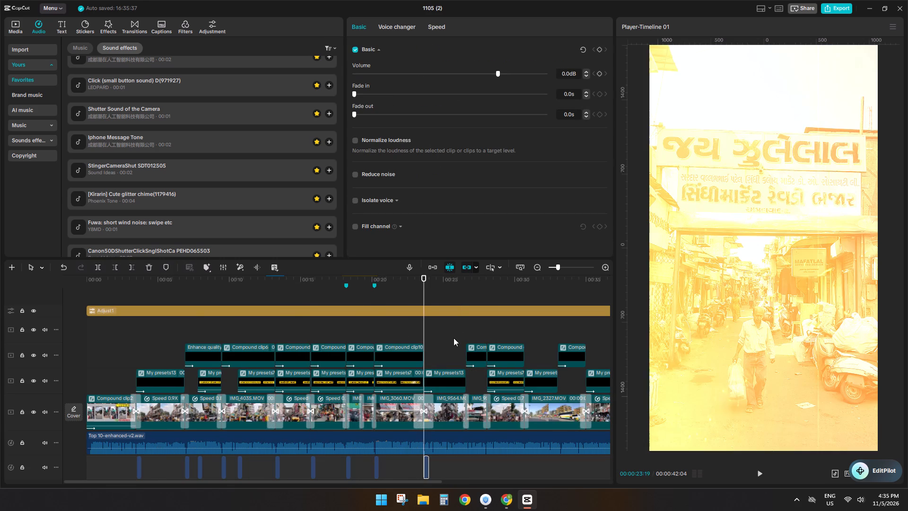
ctrl+click(466, 330)
key(ctrl+v)
ctrl+click(488, 330)
key(ctrl+v)
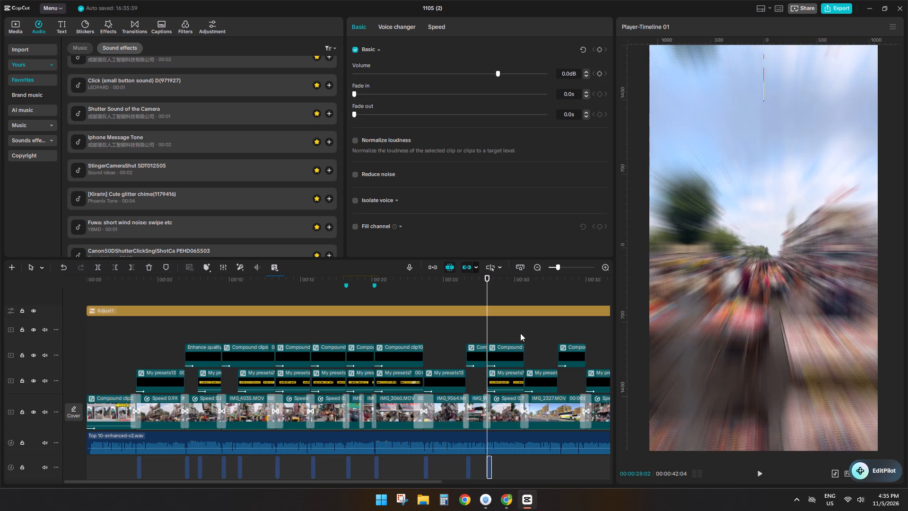
ctrl+double_click(520, 333)
key(ctrl+v)
ctrl+click(558, 334)
key(ctrl+v)
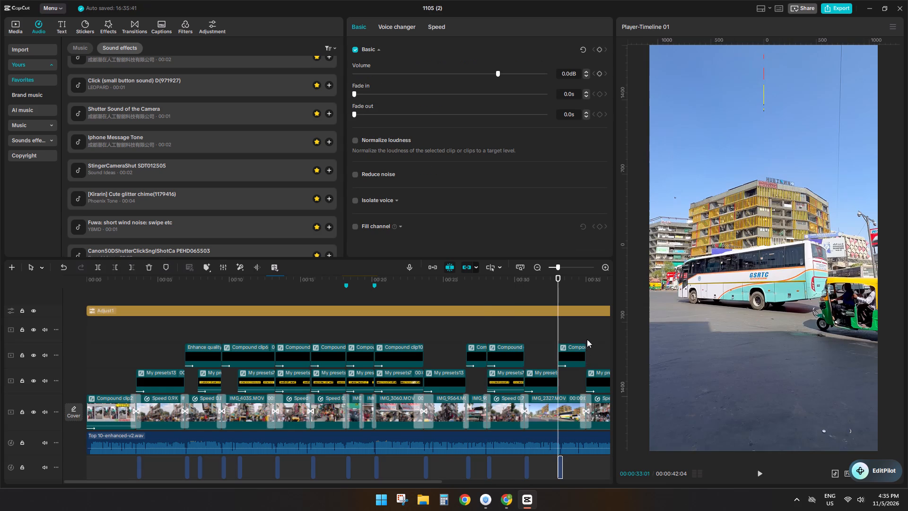
Paste the click sound at the two-wheeler accessory caption, the MIRZAPUR MARKET title at 00:00:38:06 and the closing sticker at 00:00:39:28.
ctrl+click(588, 335)
key(ctrl+v)
ctrl+scroll(571, 369, down, 4)
ctrl+click(474, 332)
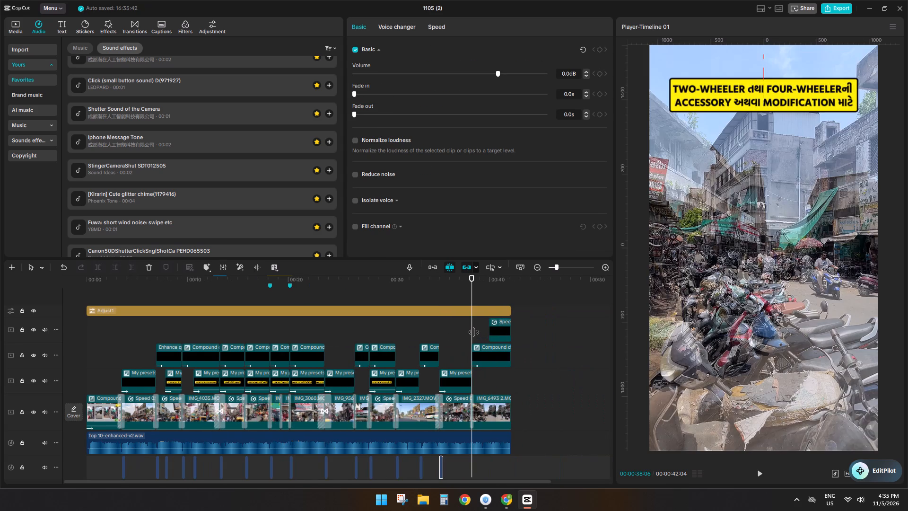
key(ctrl+v)
ctrl+click(490, 288)
key(ctrl+v)
Place the Canon50DShutterClickSnglShotCa sound effect at the beginning of the timeline, on the click sound track.
ctrl+scroll(478, 334, up, 6)
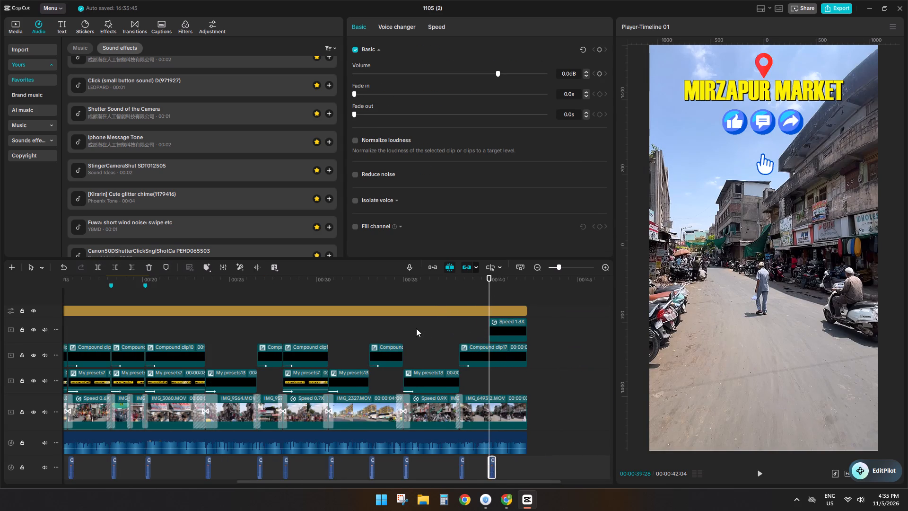
click(415, 328)
drag(415, 328, 0, 301)
key(space)
key(space)
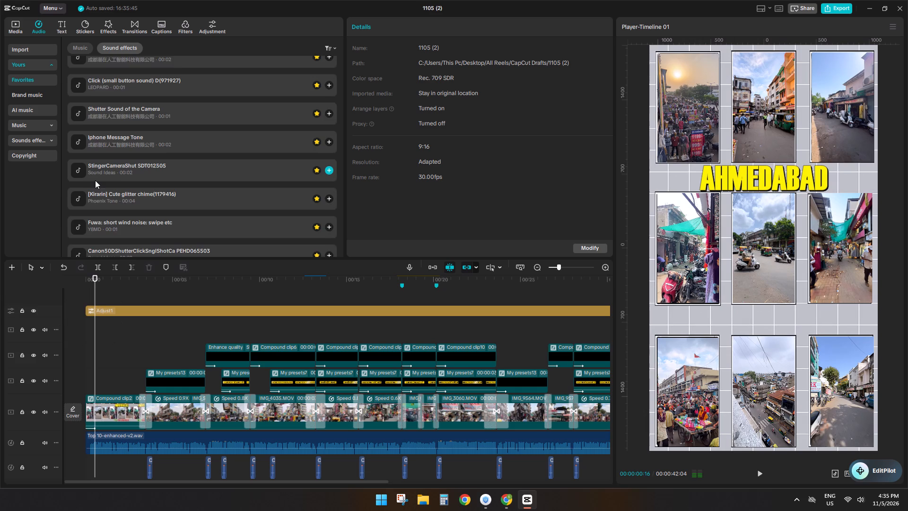
scroll(95, 180, down, 3)
click(103, 130)
drag(103, 130, 78, 474)
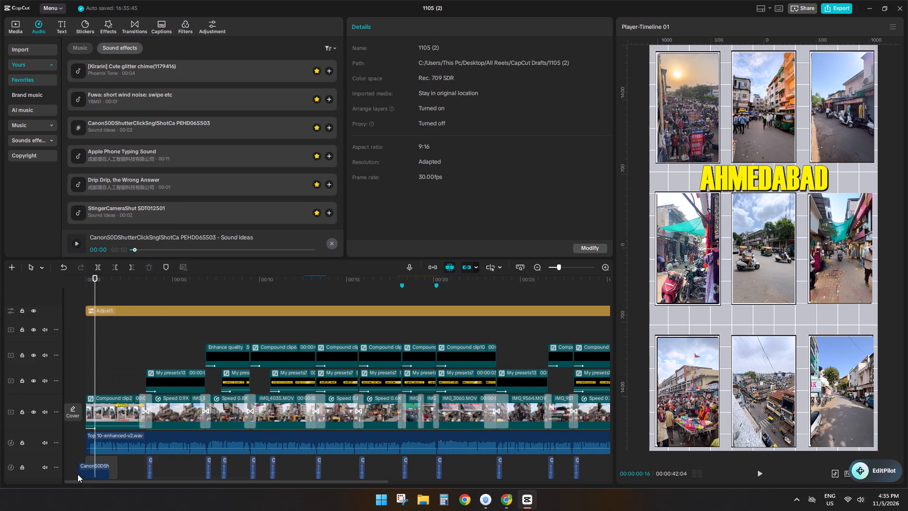
key(ctrl+c)
Play the reel from 00:00:22:11 to check the click sounds against the titles and captions, and return to the start.
click(476, 332)
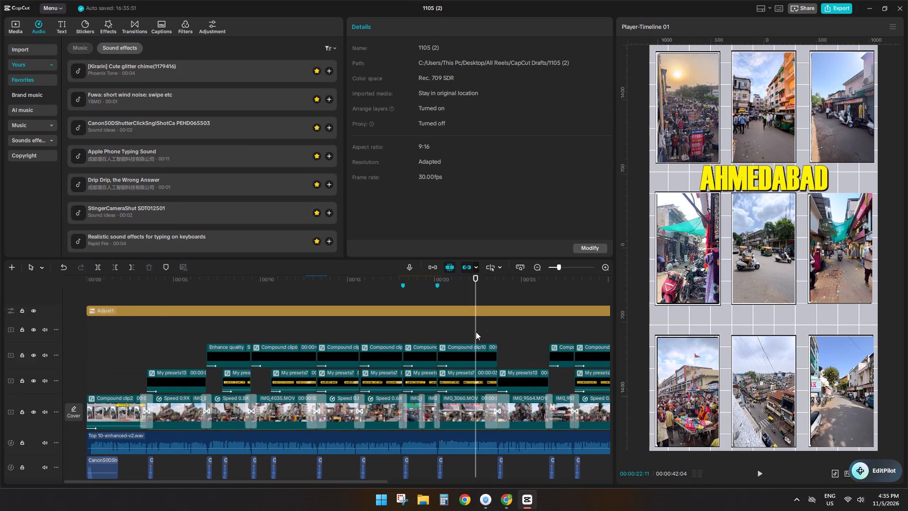
key(space)
ctrl+scroll(504, 395, down, 2)
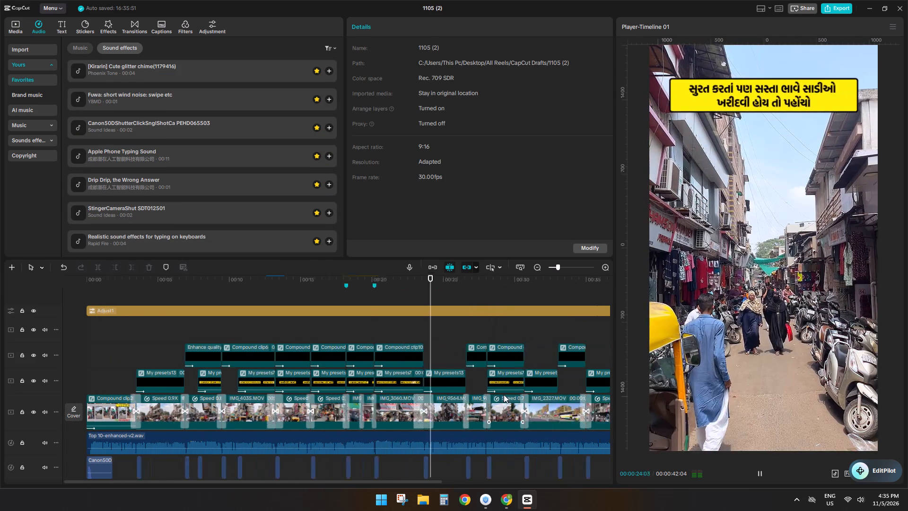
ctrl+scroll(504, 395, down, 6)
ctrl+scroll(402, 407, up, 9)
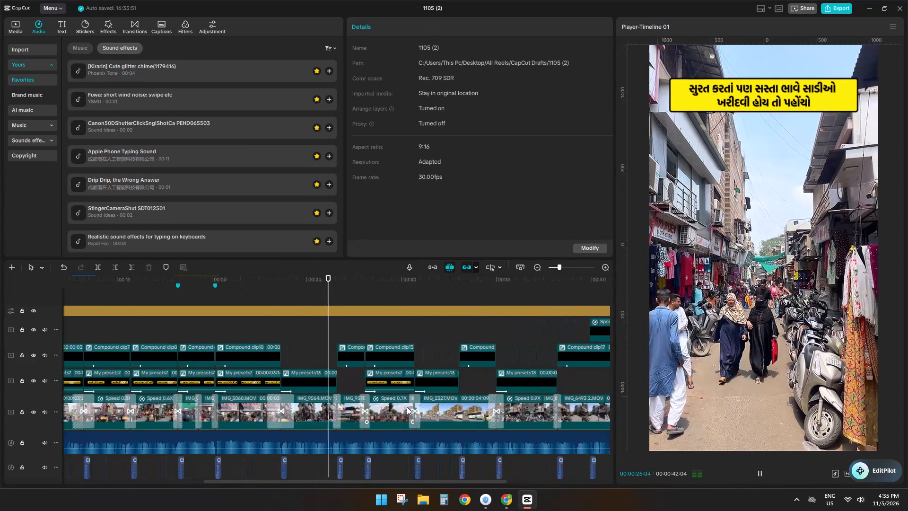
ctrl+scroll(407, 407, down, 7)
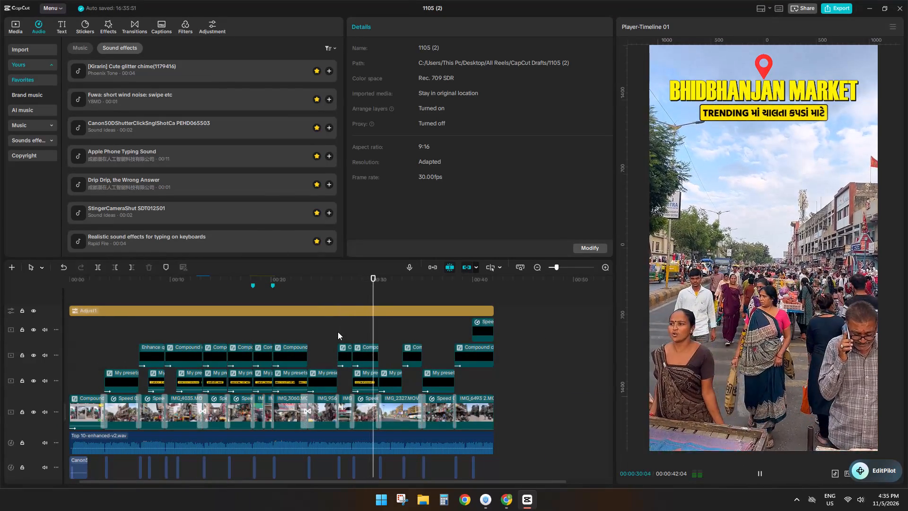
click(327, 326)
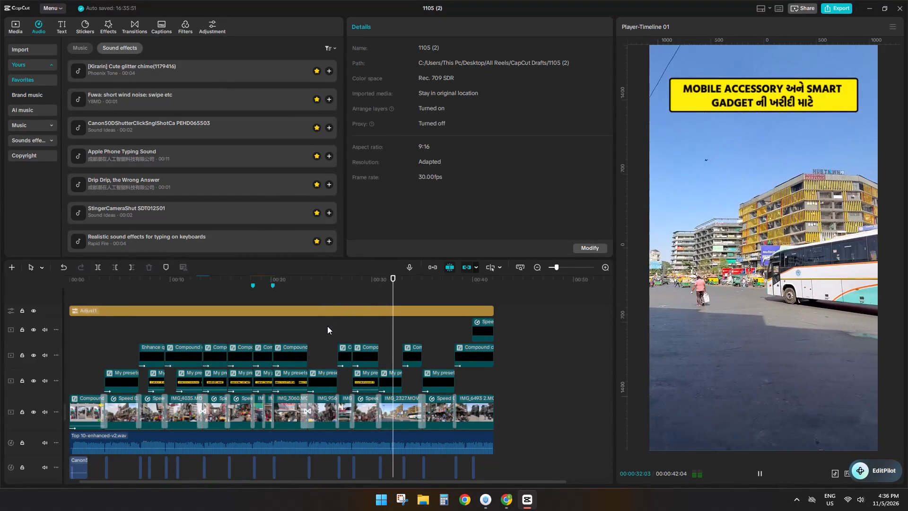
drag(328, 326, 0, 279)
Import the SORATH (Music Video) song file from the Bg Song folder on the Desktop into the project media.
click(24, 22)
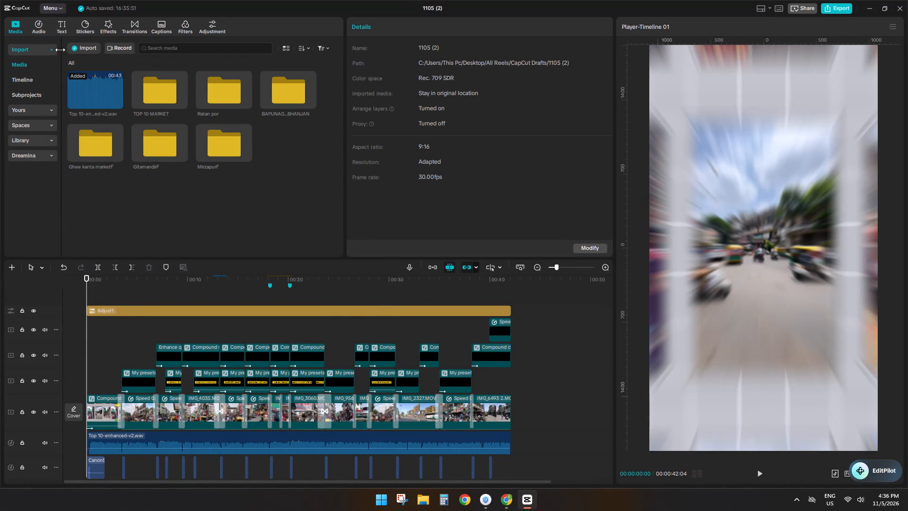
click(76, 51)
click(159, 58)
click(77, 50)
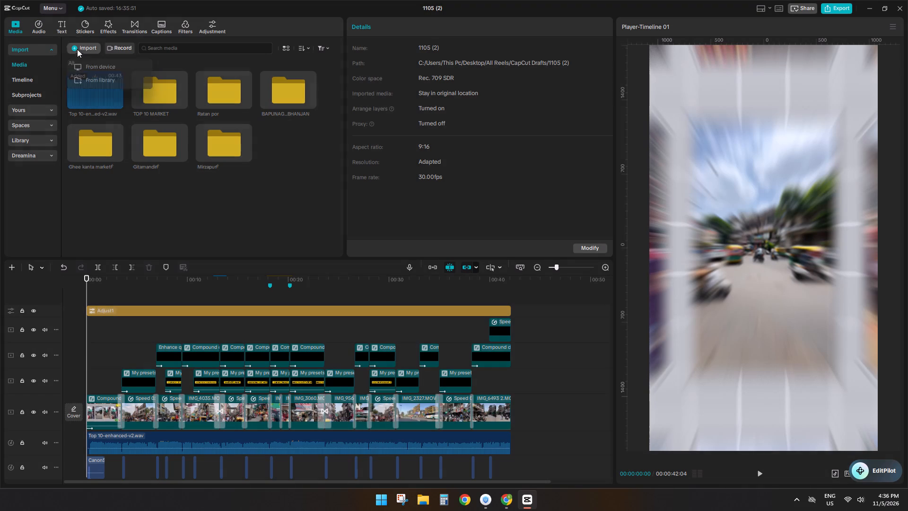
click(88, 61)
click(44, 97)
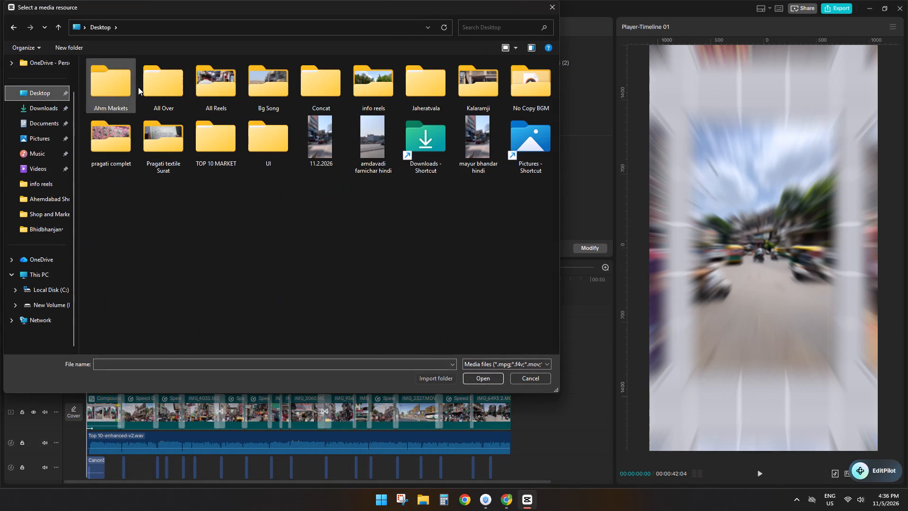
double_click(264, 93)
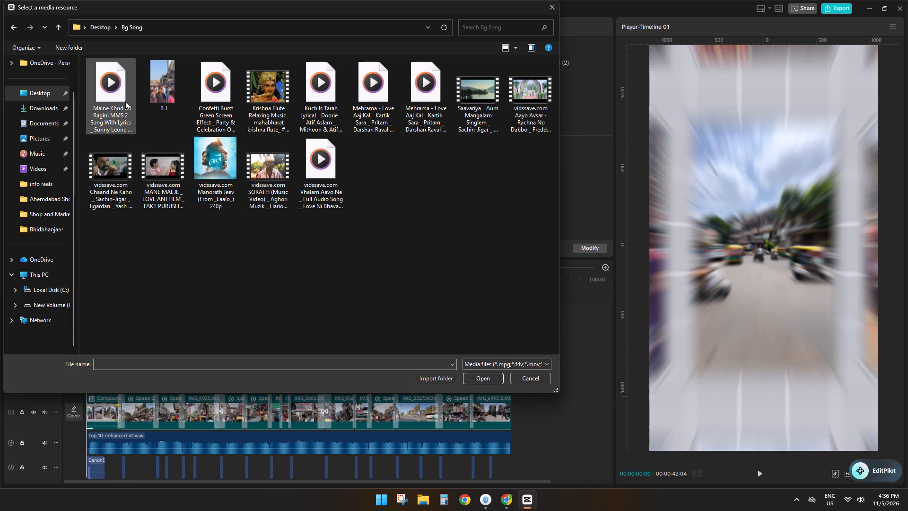
double_click(263, 167)
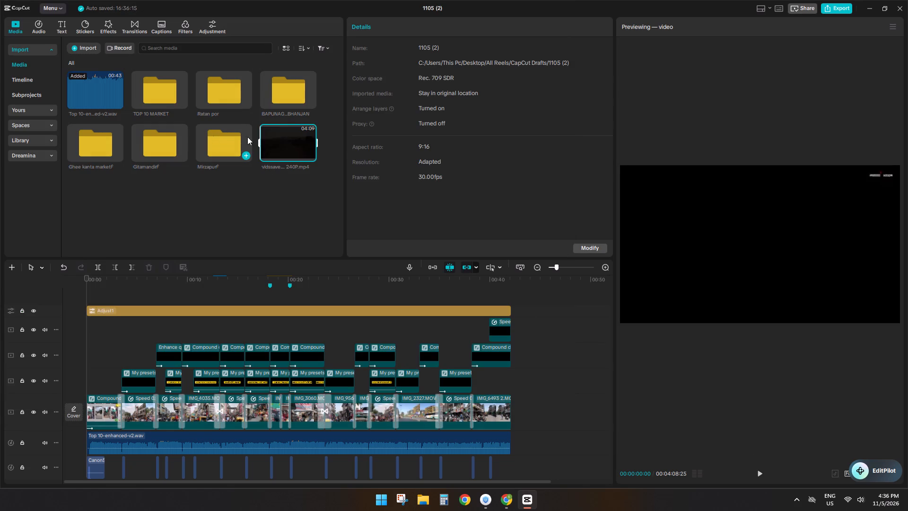
Place the SORATH music video at the timeline start, extract its audio to a separate track, and delete its picture clip.
drag(279, 141, 66, 333)
right_click(125, 332)
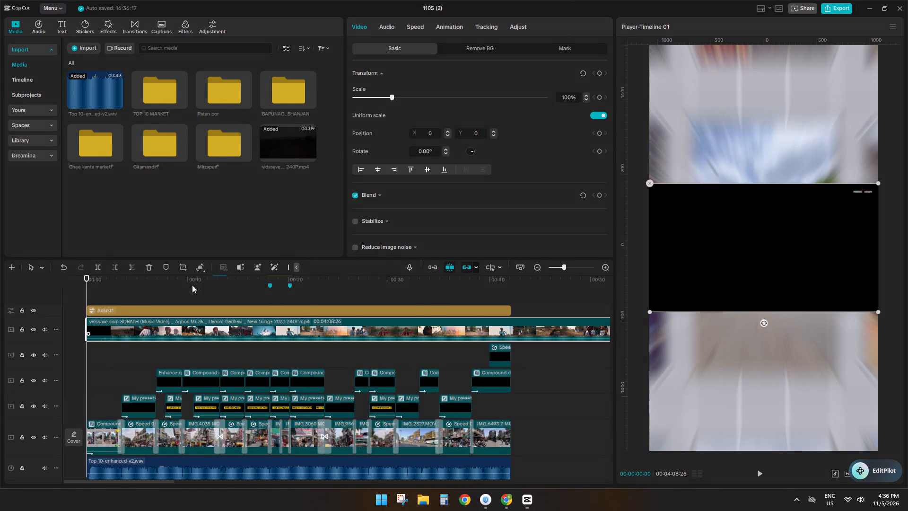
click(150, 251)
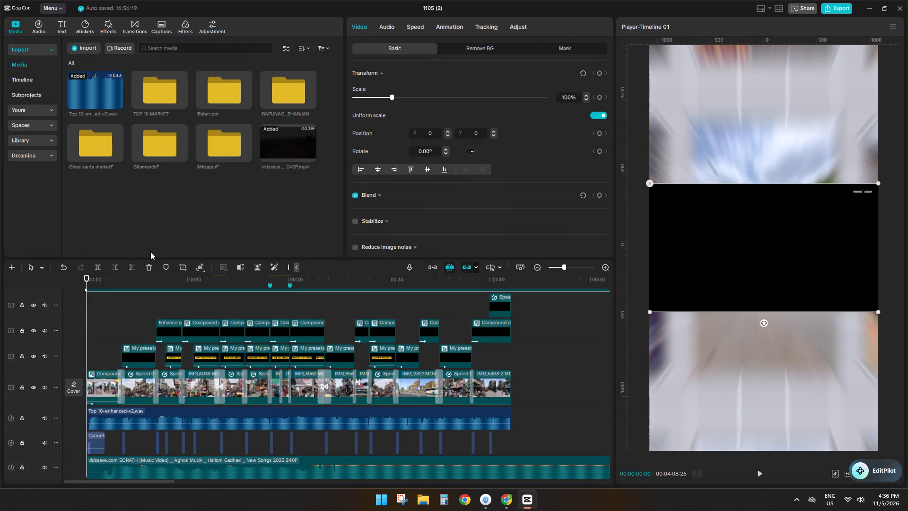
scroll(178, 326, down, 2)
key(d)
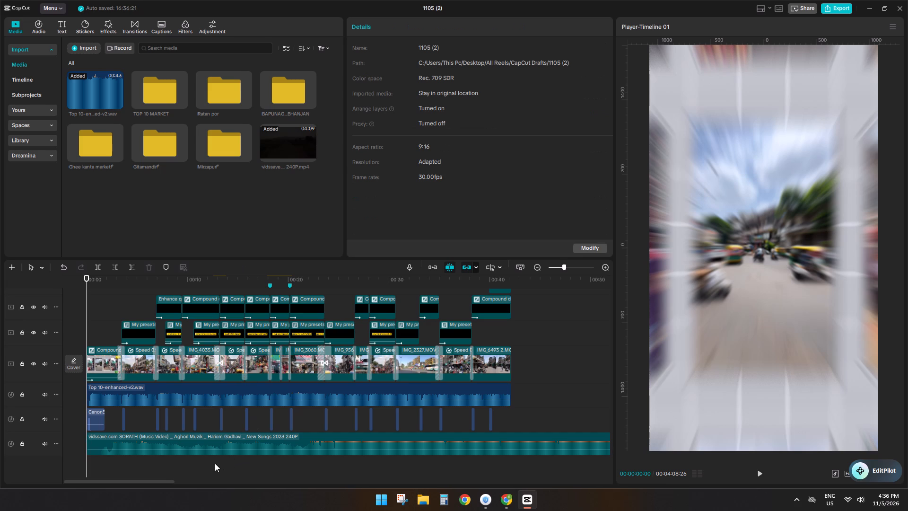
Trim about the first 13 seconds off the SORATH song and move the remainder to the start of the timeline.
click(215, 463)
key(space)
click(220, 459)
click(224, 445)
key(q)
drag(244, 443, 72, 450)
Split the SORATH song at the end of the footage, 00:00:42:04, and delete the excess.
click(509, 413)
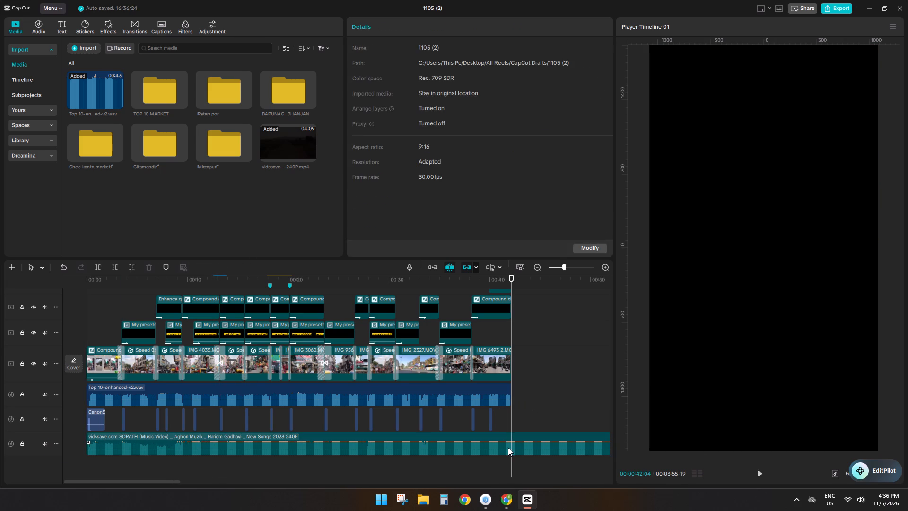
click(508, 448)
key(s)
key(d)
Split the SORATH song at 00:00:08:23.
click(443, 441)
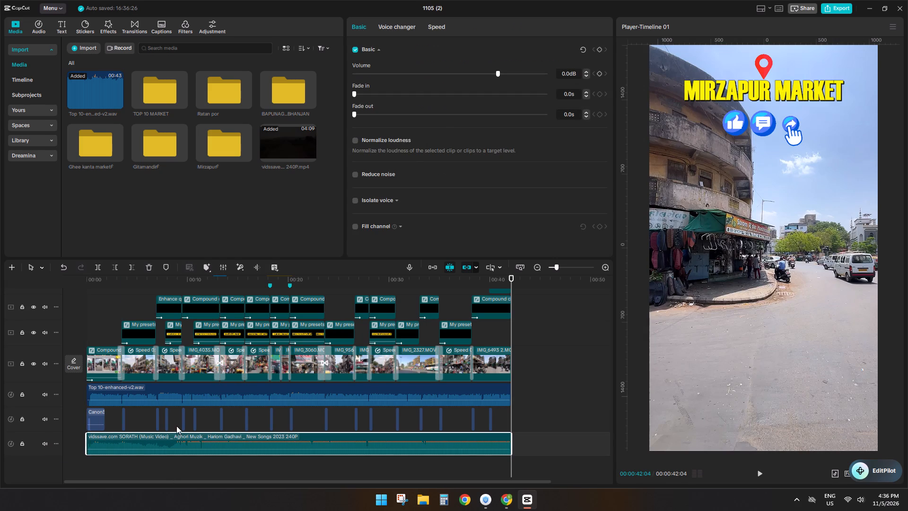
click(175, 424)
click(176, 437)
key(s)
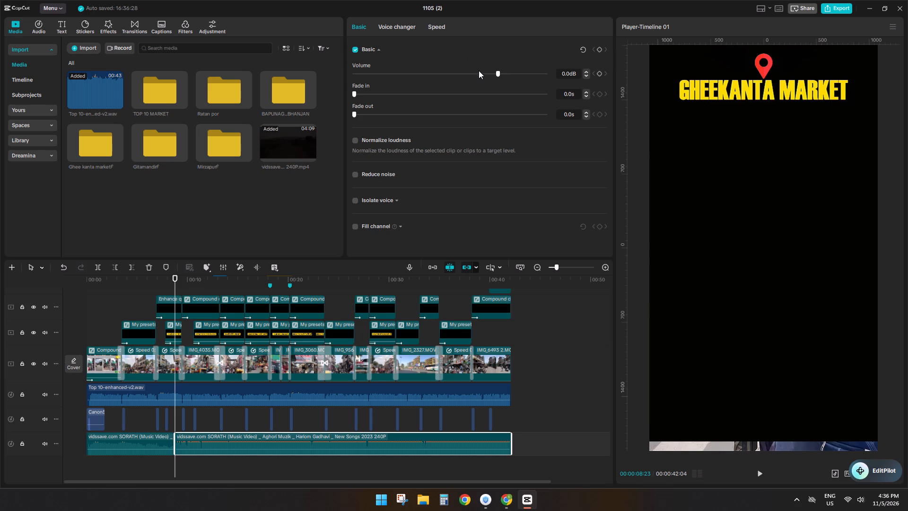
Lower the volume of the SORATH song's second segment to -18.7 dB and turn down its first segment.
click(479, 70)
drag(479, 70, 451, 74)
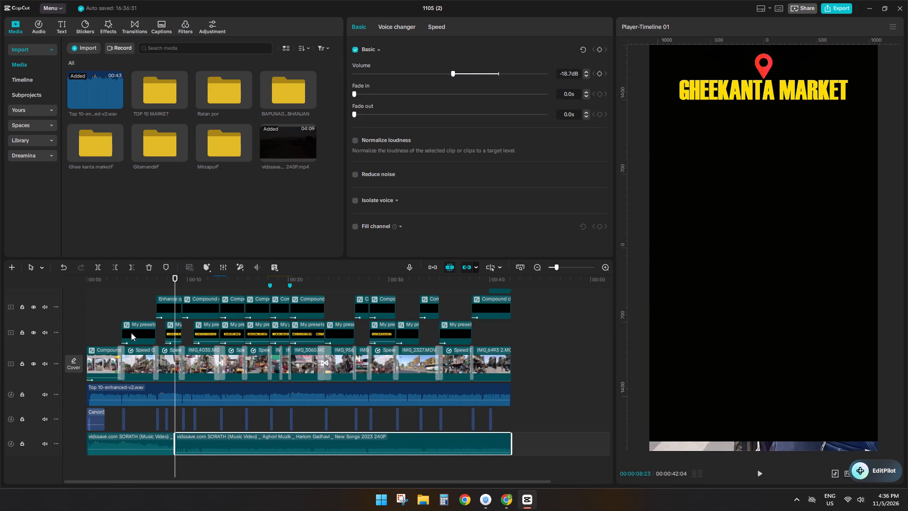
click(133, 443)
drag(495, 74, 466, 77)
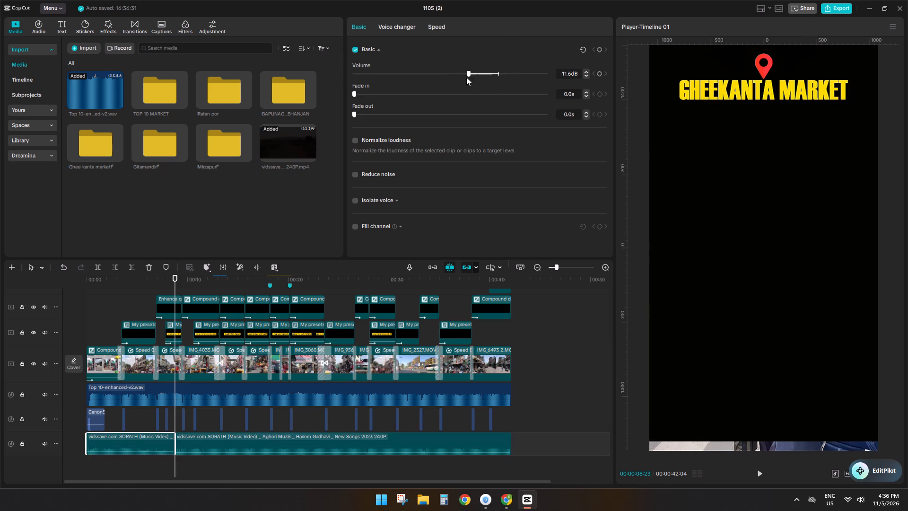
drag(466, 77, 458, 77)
Play the reel from the beginning to check the music level and the opening market titles.
click(113, 294)
drag(113, 294, 0, 301)
key(space)
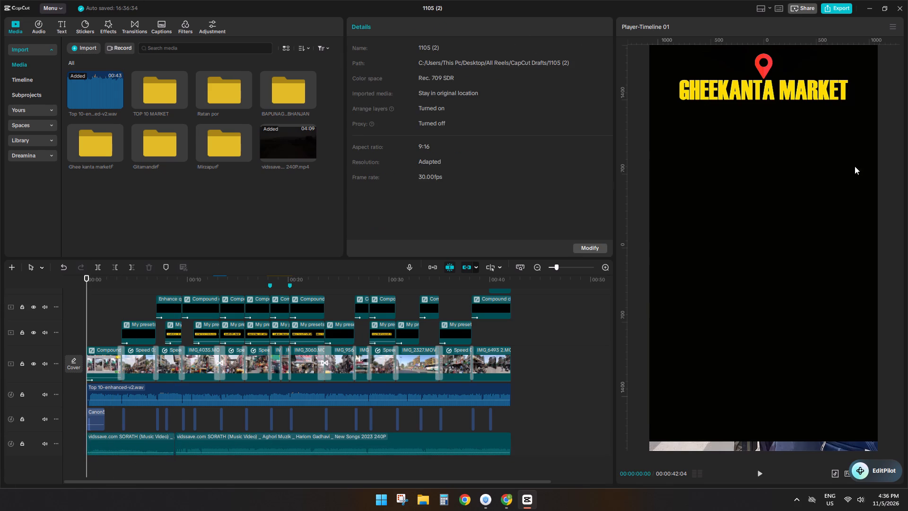
click(96, 300)
drag(96, 300, 20, 301)
key(space)
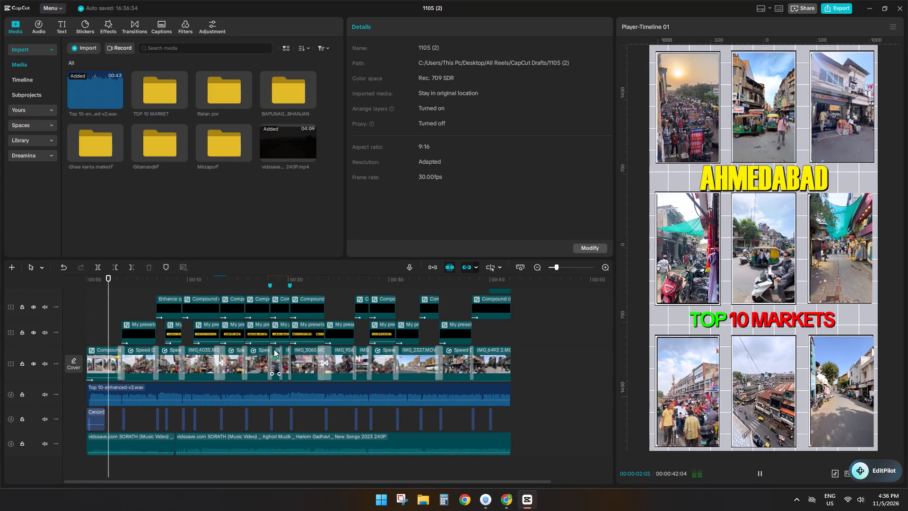
ctrl+scroll(271, 352, down, 3)
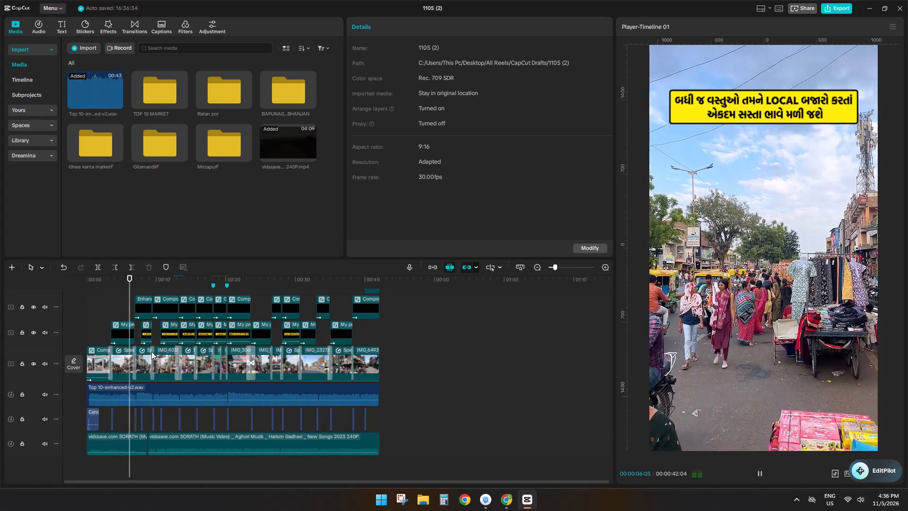
scroll(160, 354, up, 3)
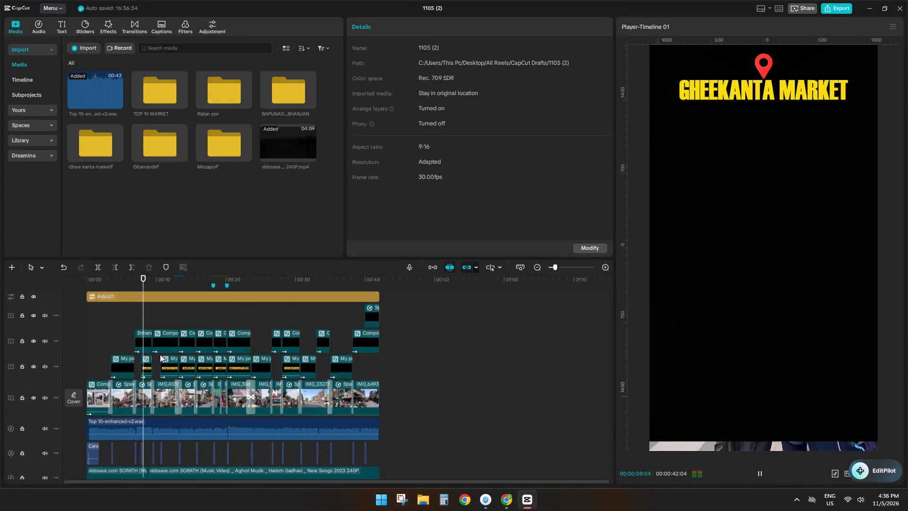
scroll(163, 354, up, 4)
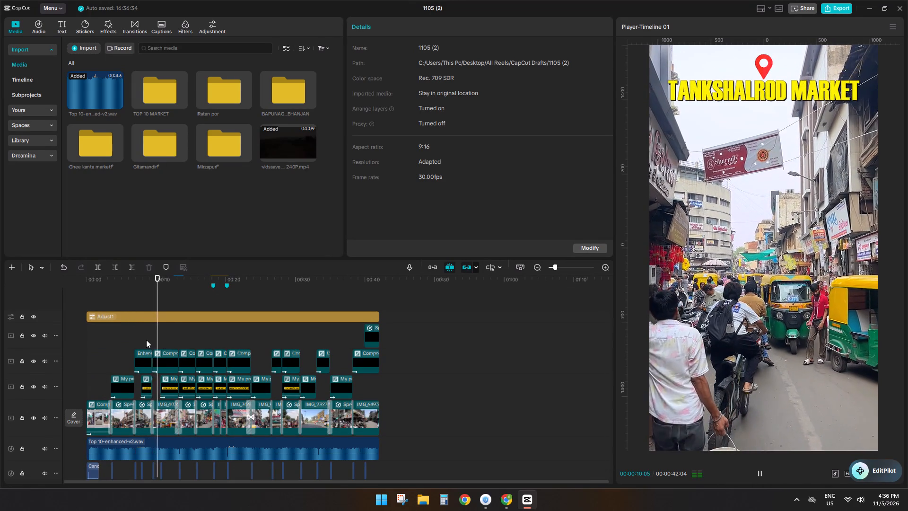
Turn off quality enhancement on the GHEEKANTA MARKET title clip and resume playback.
click(144, 340)
click(143, 356)
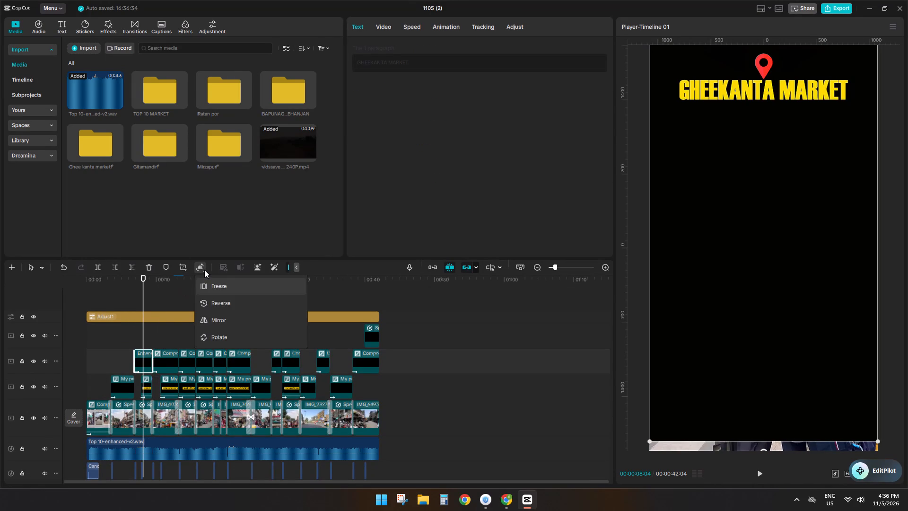
click(290, 267)
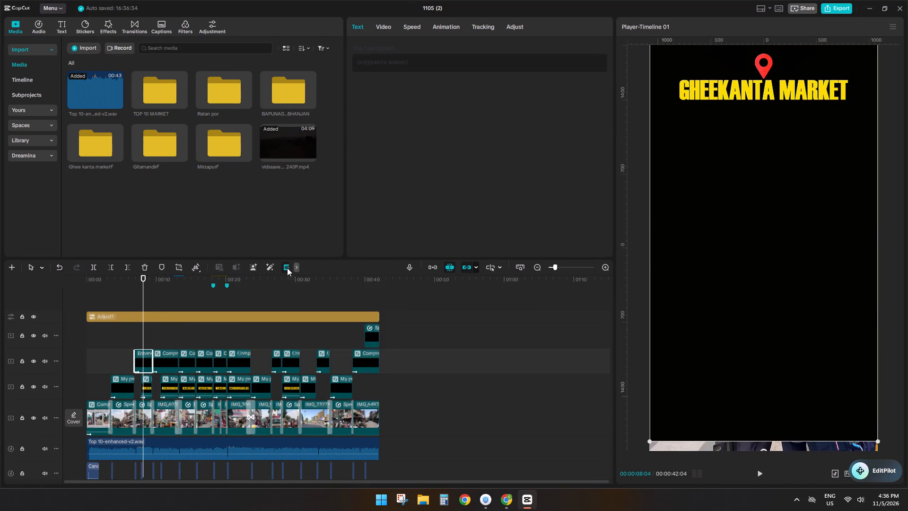
click(287, 268)
click(130, 337)
key(space)
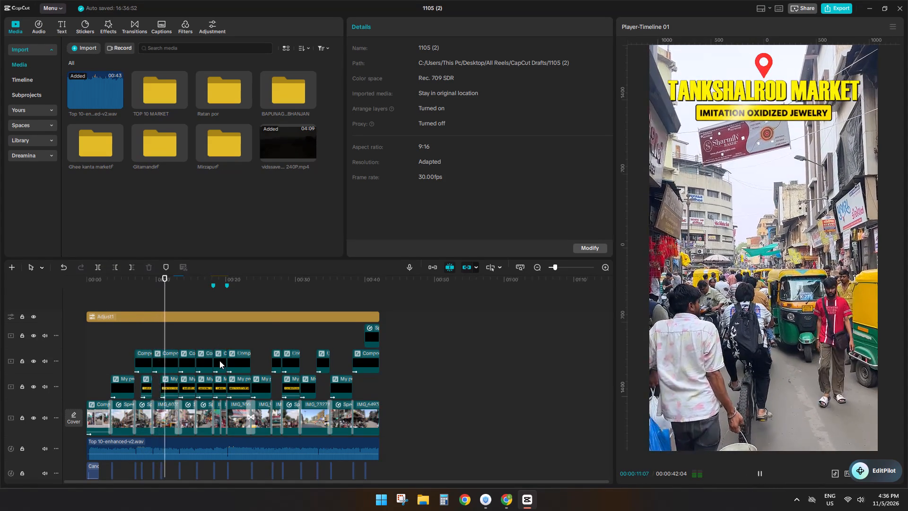
Raise the volume of the Top 10-enhanced-v2.wav voice-over to 3.2 dB.
ctrl+scroll(219, 361, down, 4)
scroll(199, 420, down, 3)
click(199, 420)
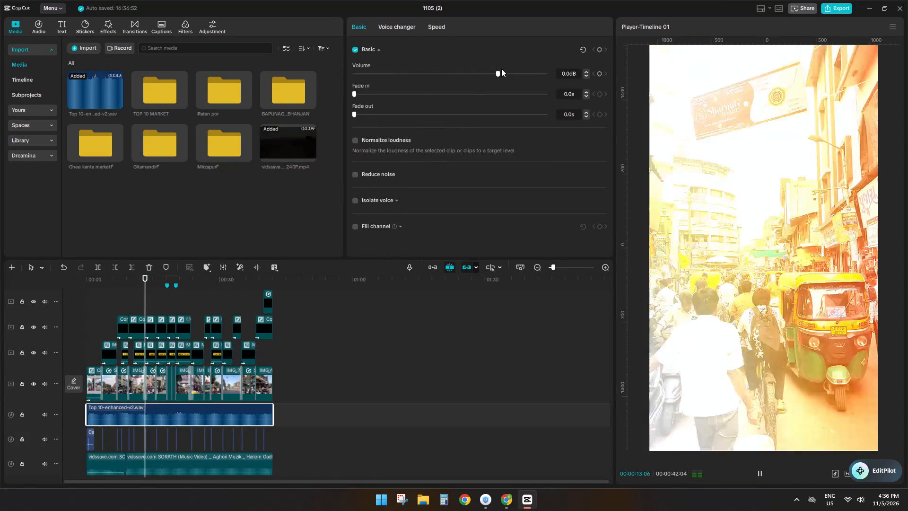
click(500, 70)
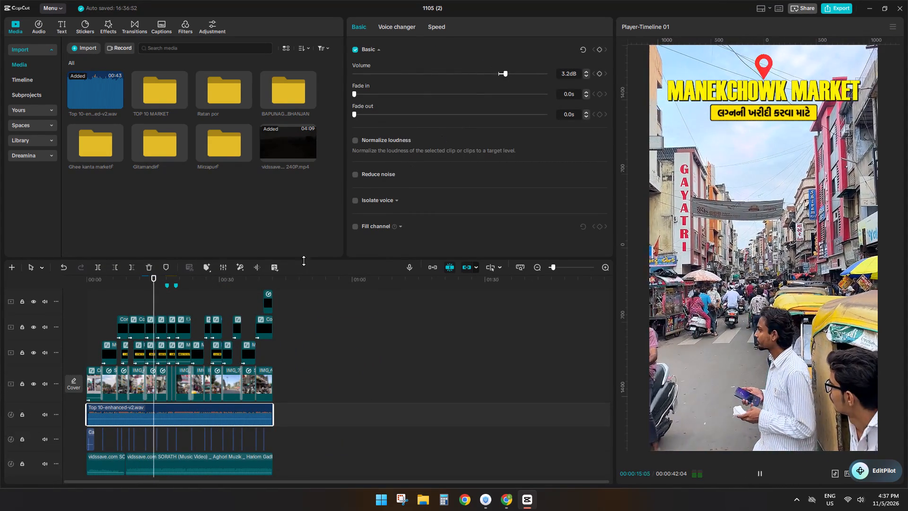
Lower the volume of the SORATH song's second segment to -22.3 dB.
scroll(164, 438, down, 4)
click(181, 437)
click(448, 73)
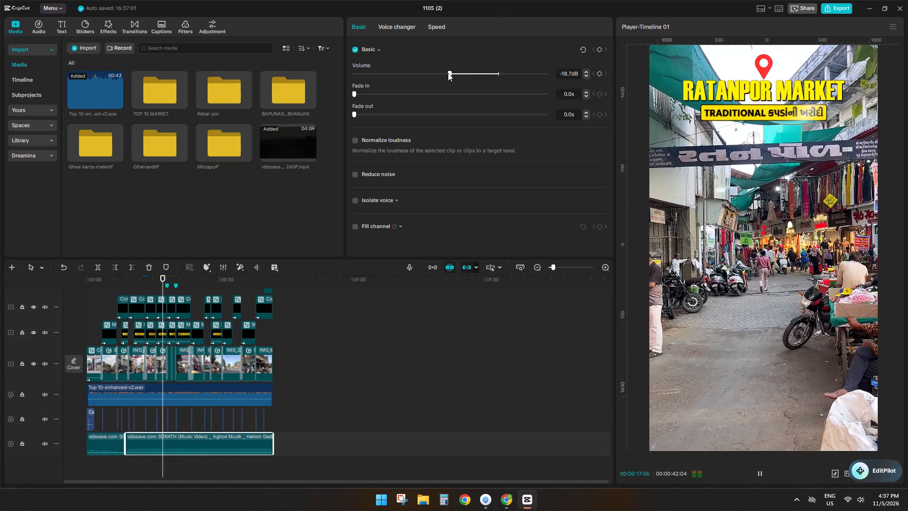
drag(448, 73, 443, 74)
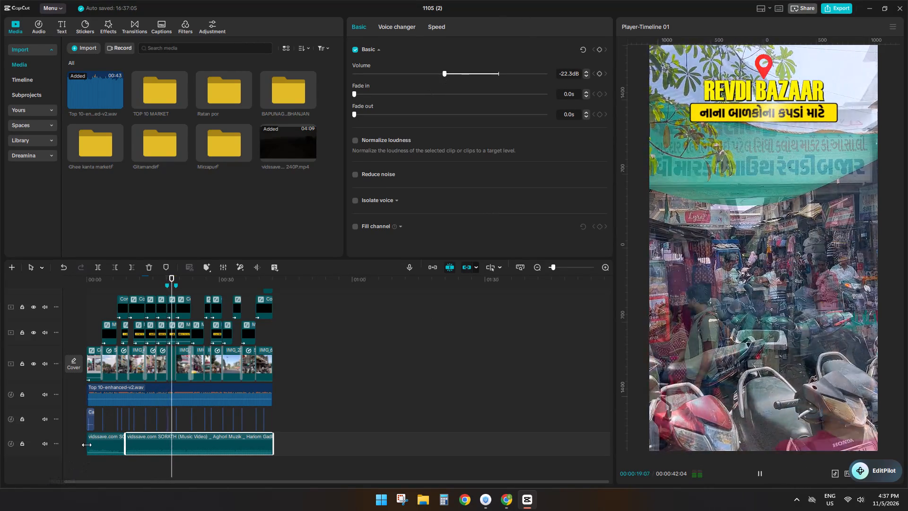
Set the SORATH song's first segment to -18.7 dB and its second segment to -25.6 dB.
click(87, 444)
click(454, 72)
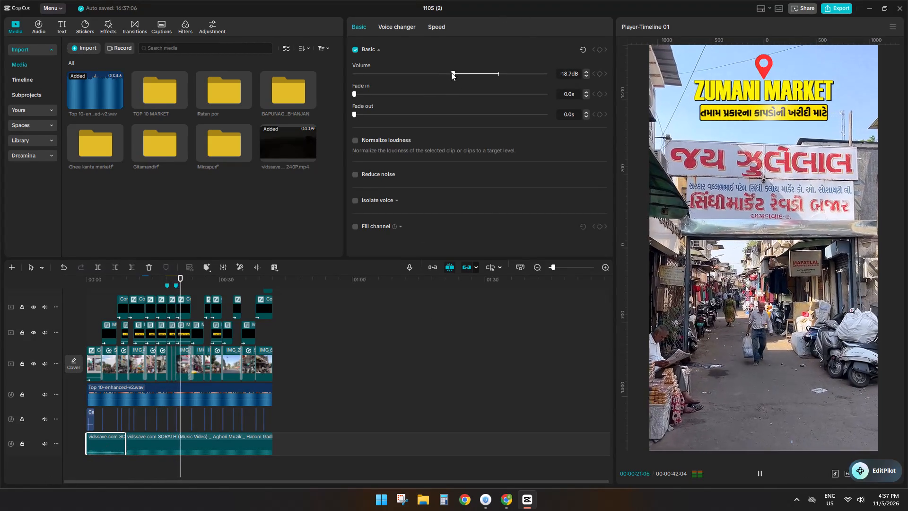
click(208, 454)
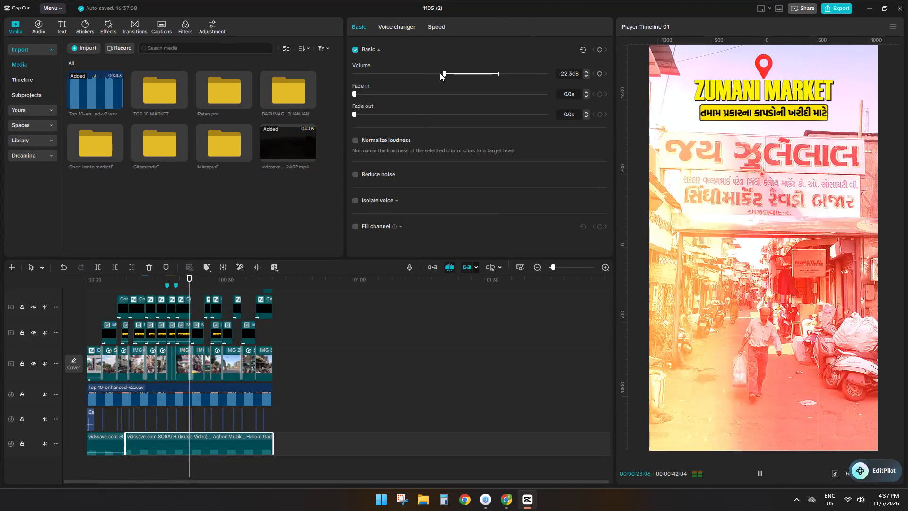
drag(440, 73, 435, 74)
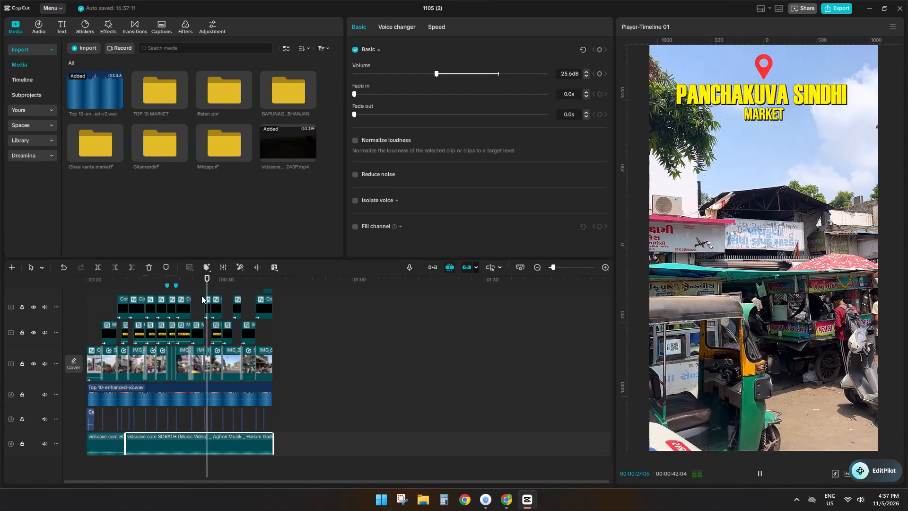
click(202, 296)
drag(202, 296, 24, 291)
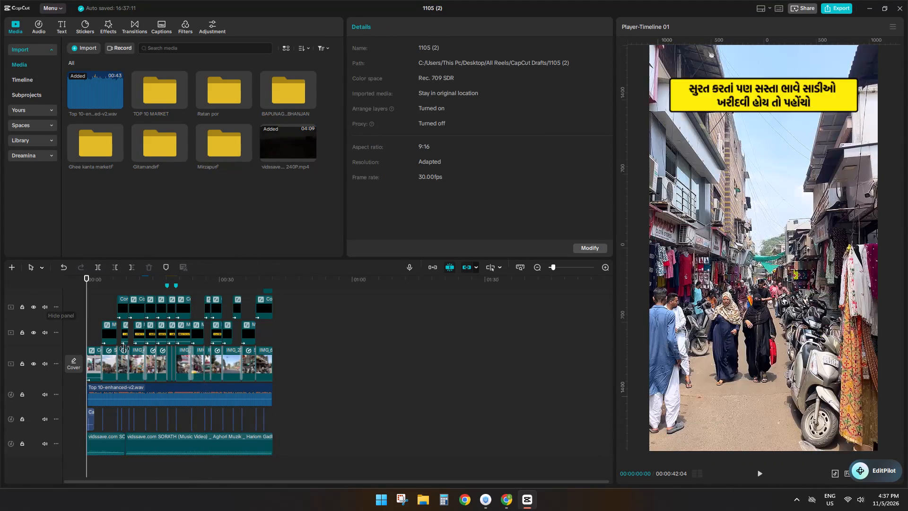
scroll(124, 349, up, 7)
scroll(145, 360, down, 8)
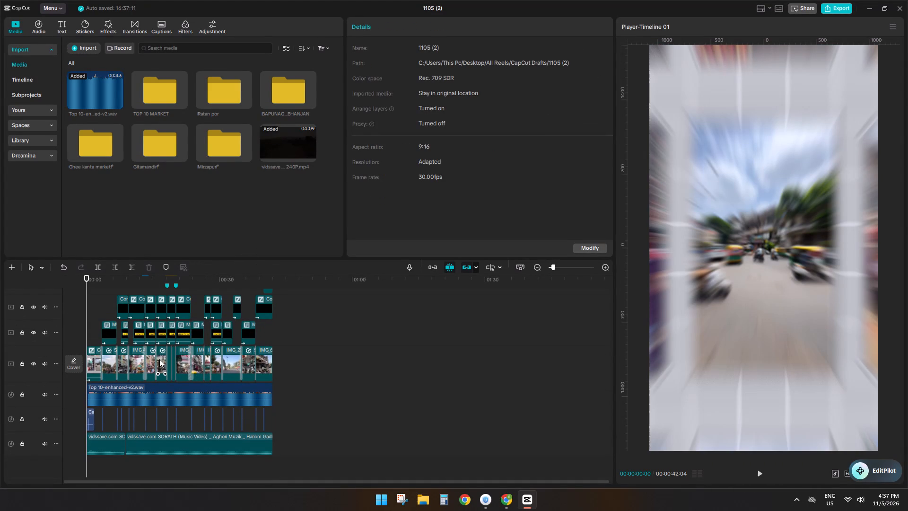
Switch to Chrome, open Google Drive in a new tab and open the JAHERATVALA INFO REELS folder.
click(506, 502)
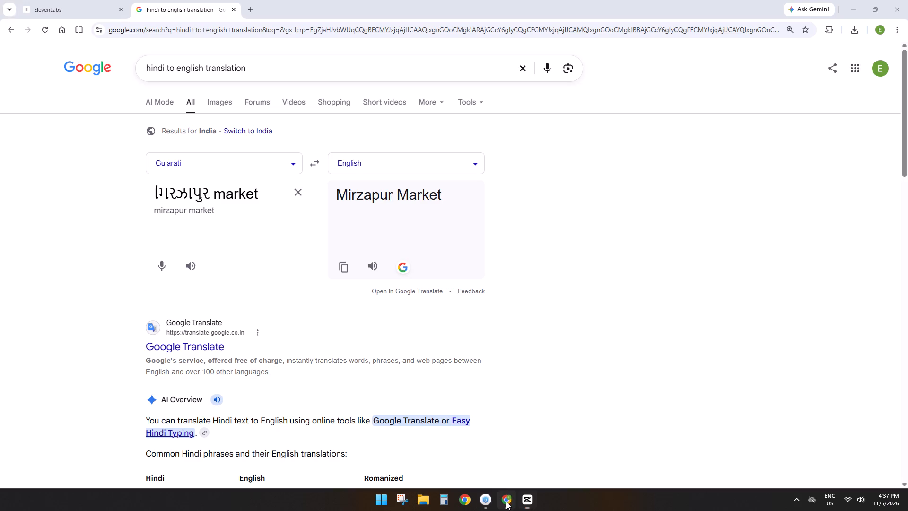
click(244, 9)
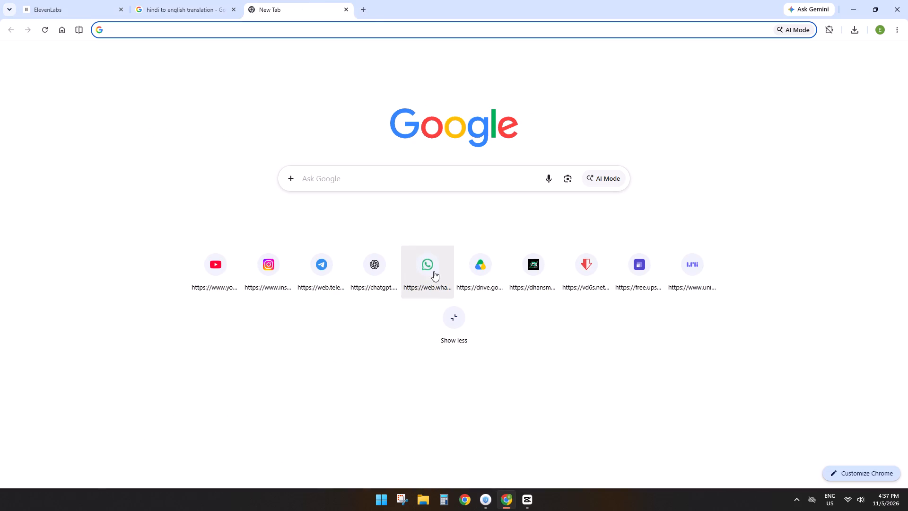
double_click(489, 274)
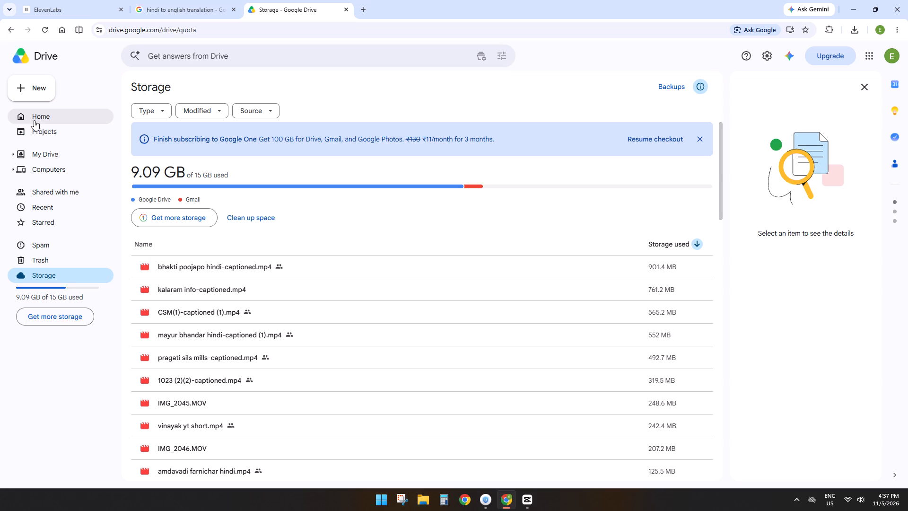
click(24, 117)
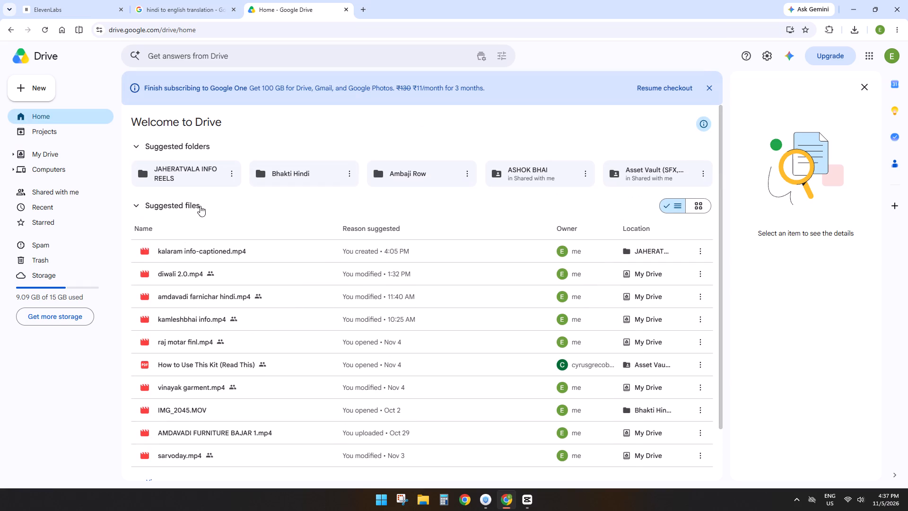
scroll(200, 273, down, 1)
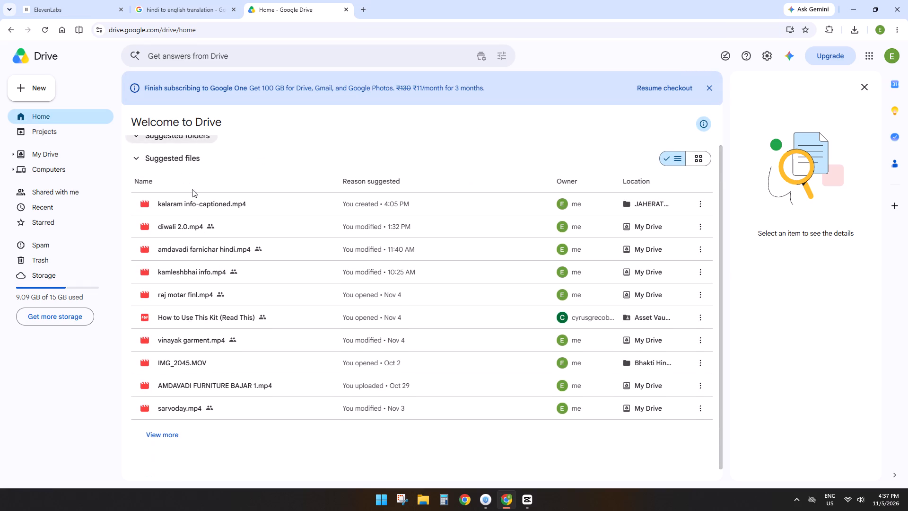
scroll(195, 191, up, 8)
click(198, 173)
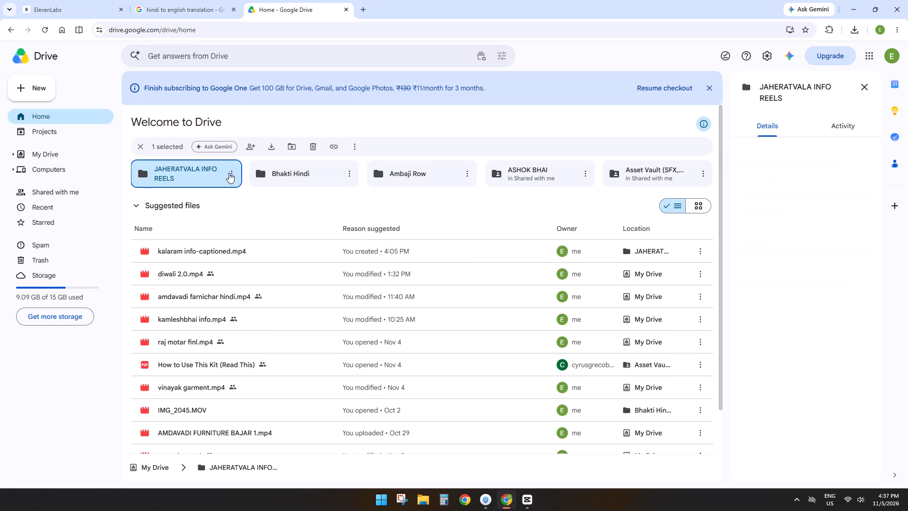
triple_click(192, 172)
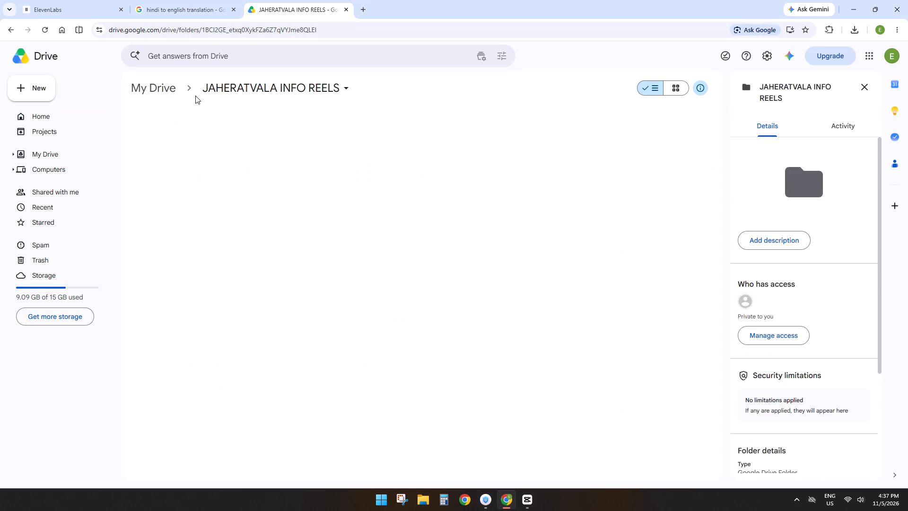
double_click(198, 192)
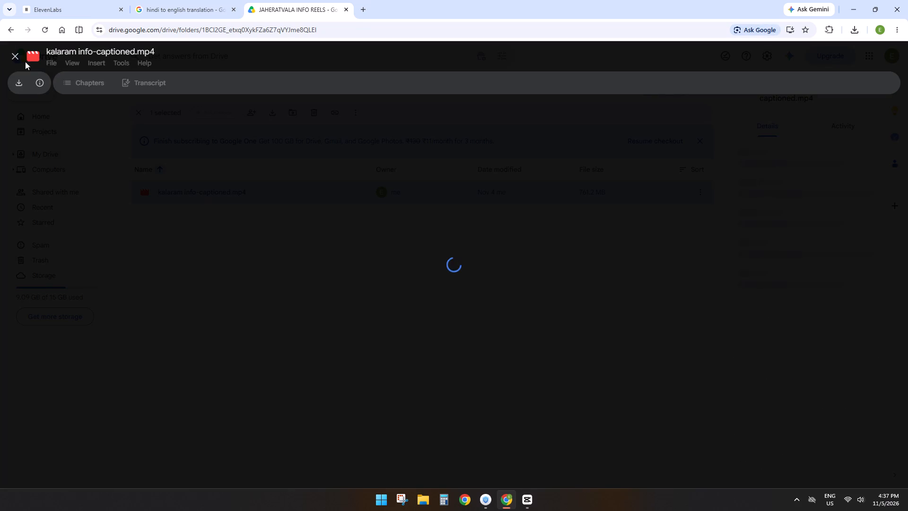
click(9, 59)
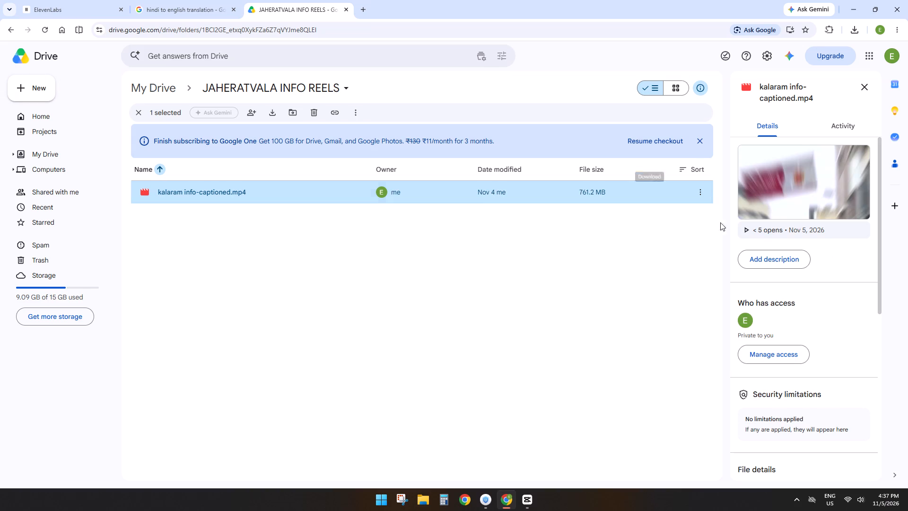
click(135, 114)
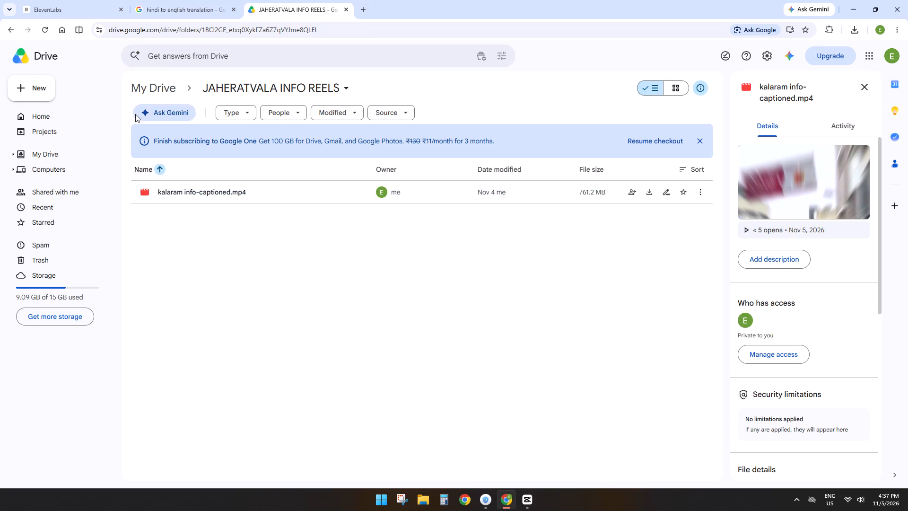
Upload all videos from the desktop's info reels folder except kalaram info-captioned to the JAHERATVALA INFO REELS folder.
click(31, 90)
click(42, 111)
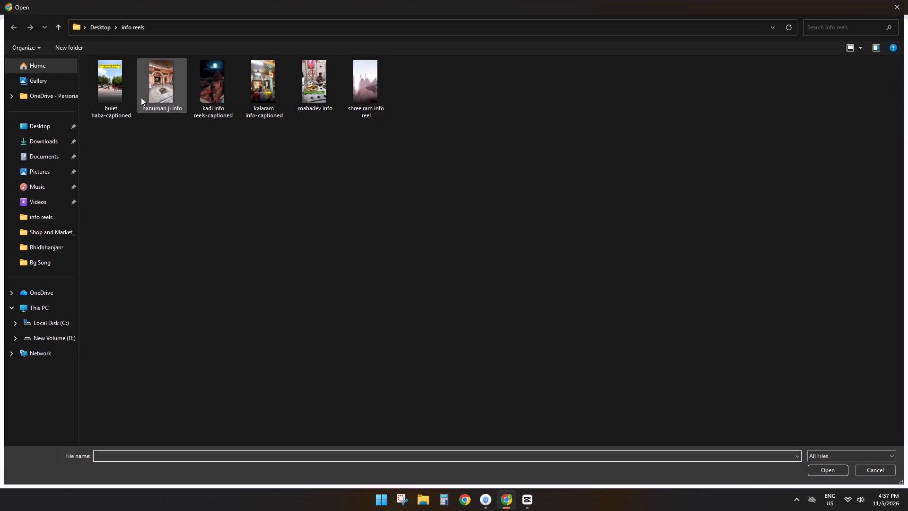
drag(387, 122, 183, 92)
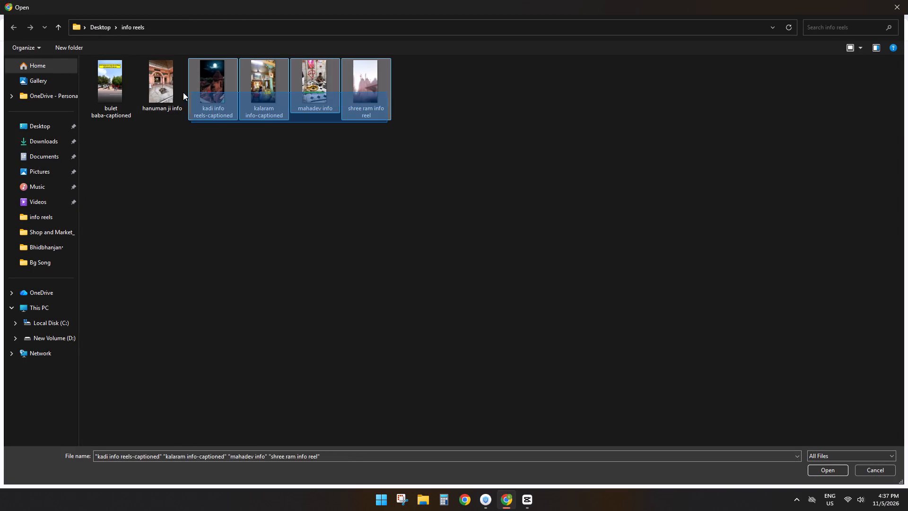
drag(183, 92, 115, 90)
ctrl+click(257, 91)
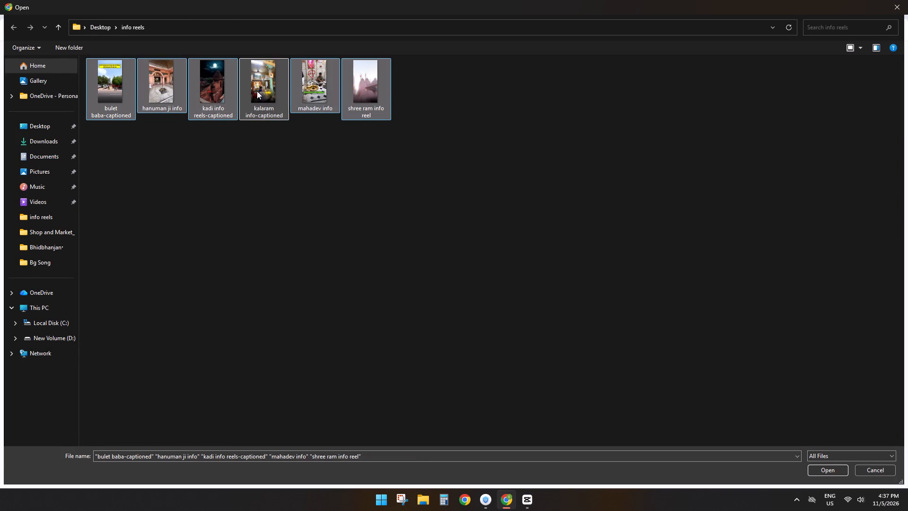
click(835, 471)
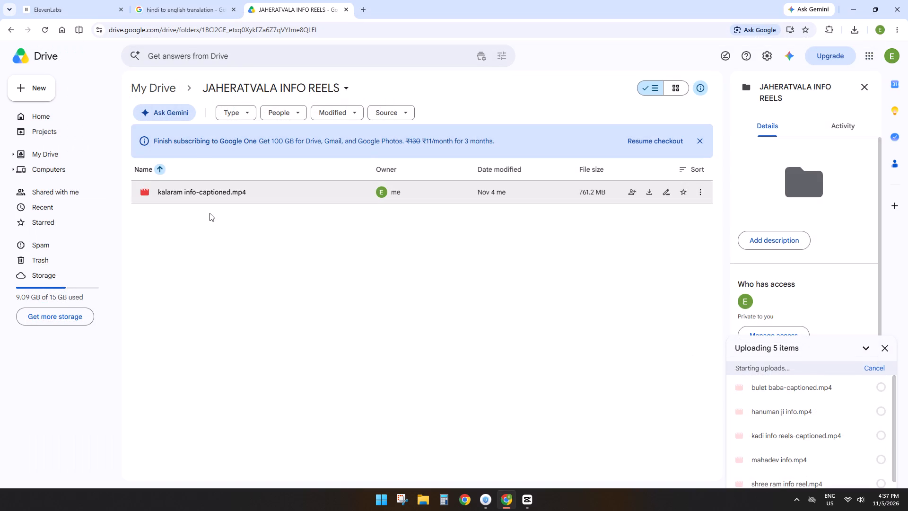
scroll(199, 230, down, 2)
scroll(236, 269, down, 2)
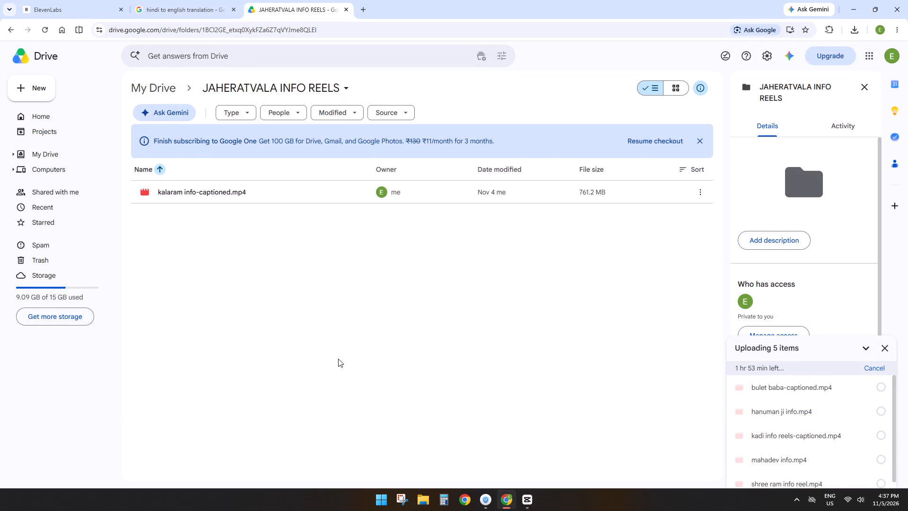
Switch to Urban VPN and disconnect the VPN.
click(483, 502)
click(394, 189)
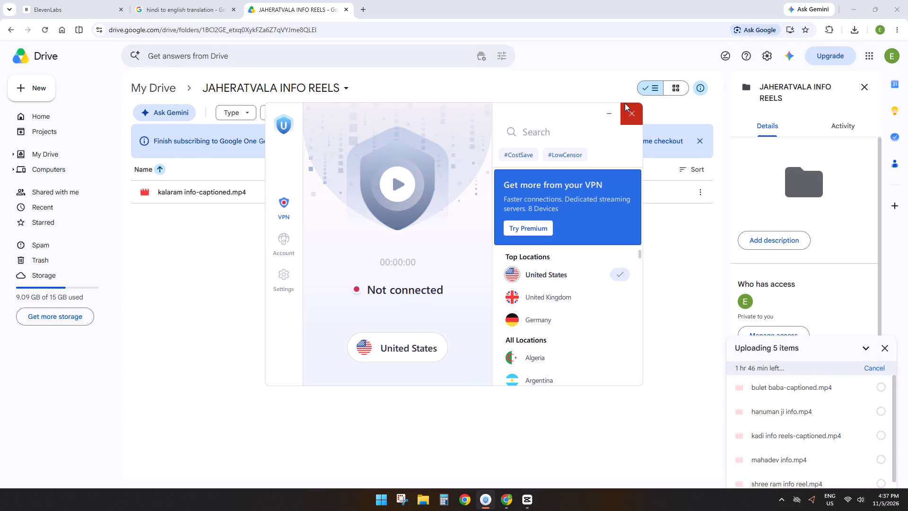
Close the Urban VPN window.
click(631, 121)
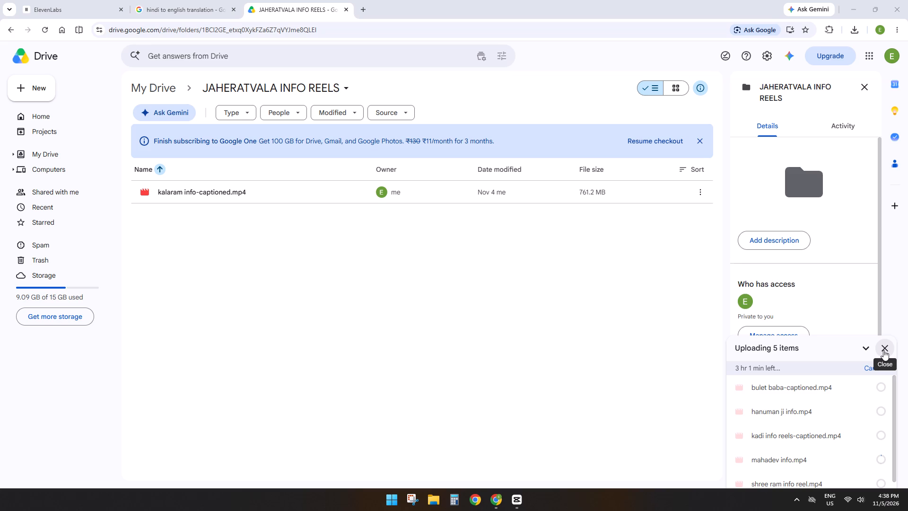
Switch to CapCut and export the 1105 (2) reel under the name top market.
click(516, 504)
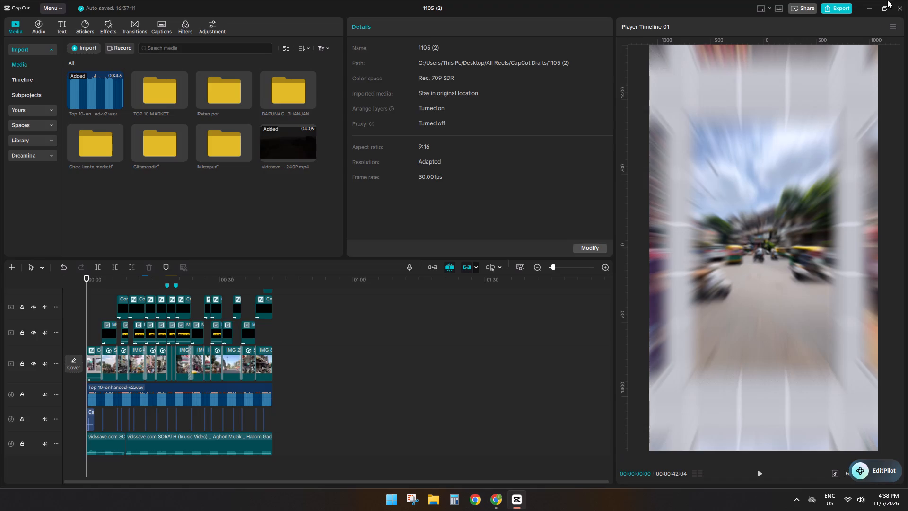
click(837, 5)
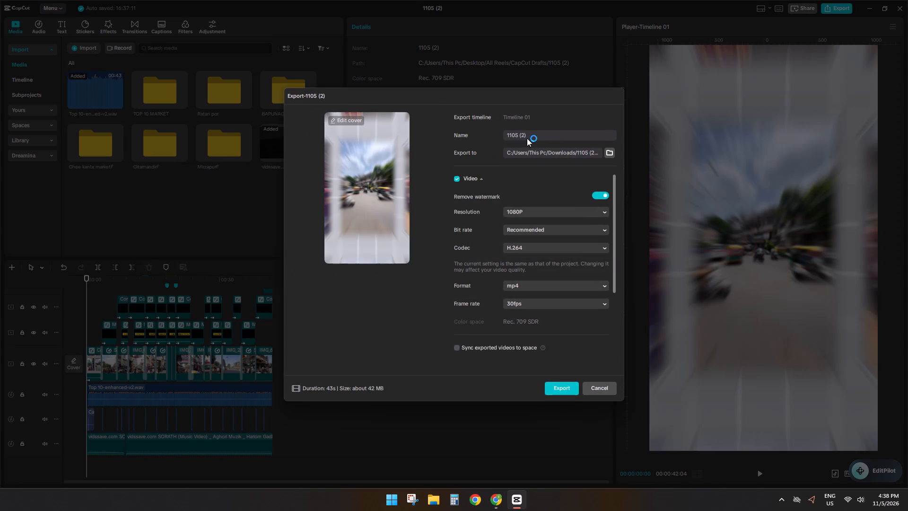
drag(528, 134, 457, 131)
text(too)
key(BackSpace)
text(p)
key(space)
key(End)
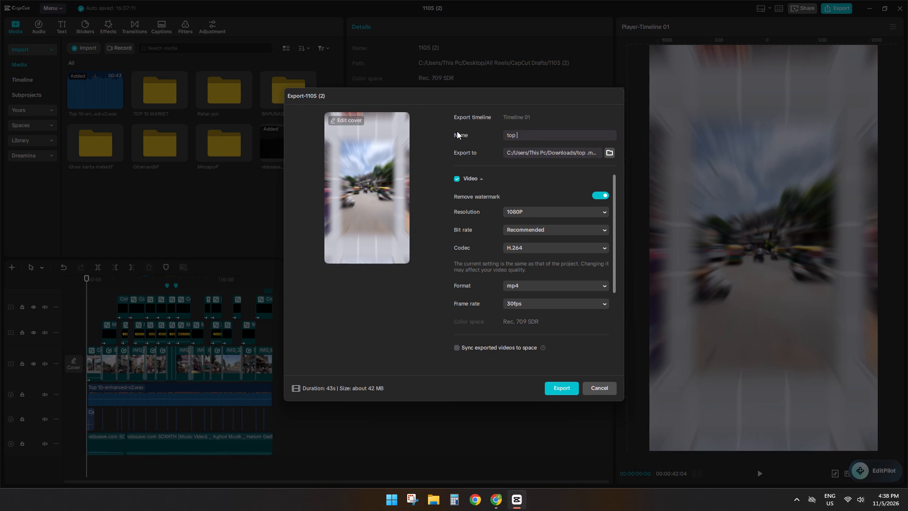
key(Insert)
key(space)
text(market)
key(Return)
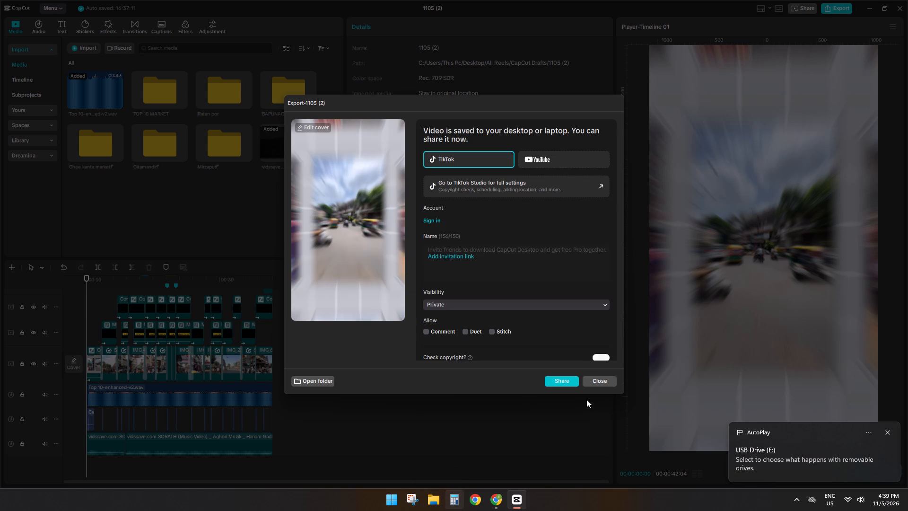
click(592, 381)
Switch to File Explorer and move the exported top market video from Downloads into the desktop's info reels folder.
click(424, 502)
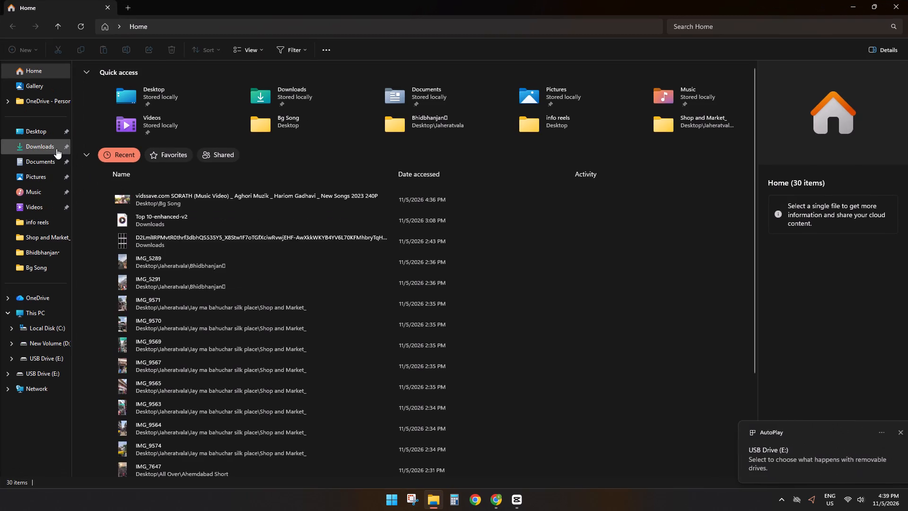
click(52, 147)
click(97, 109)
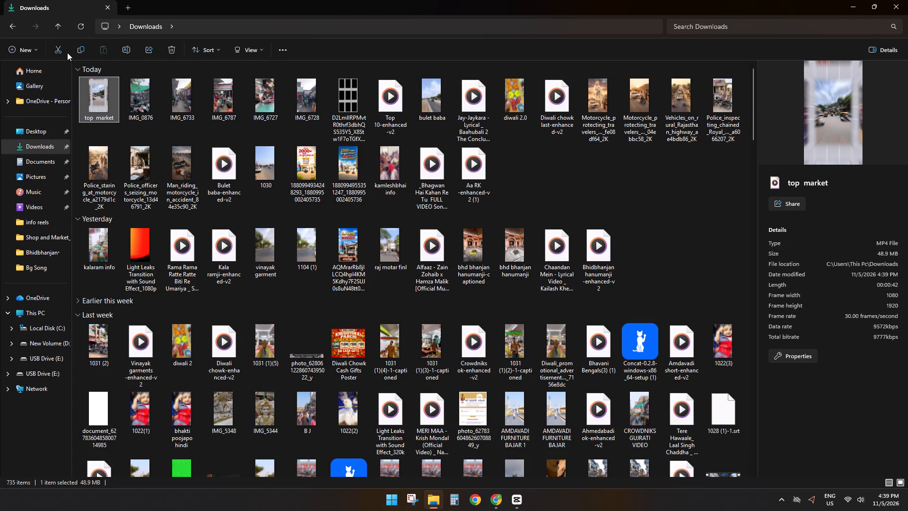
click(64, 53)
click(48, 131)
double_click(105, 145)
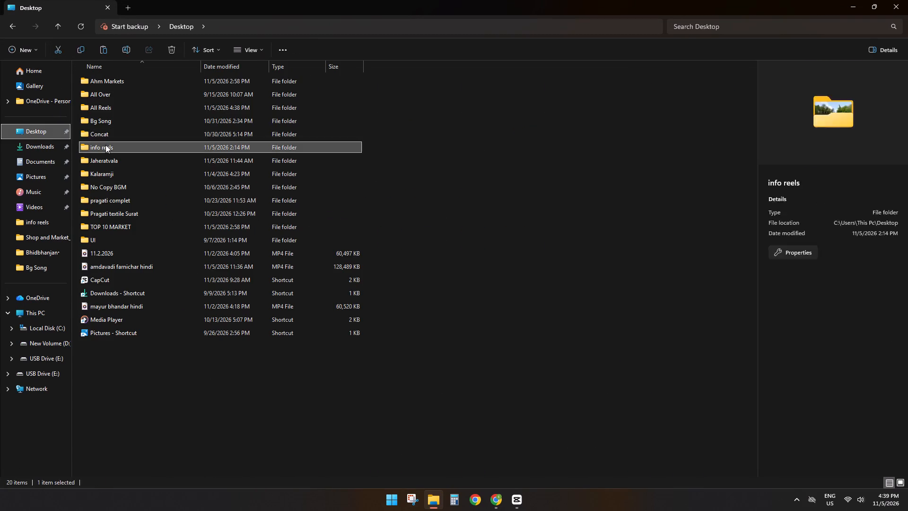
click(99, 55)
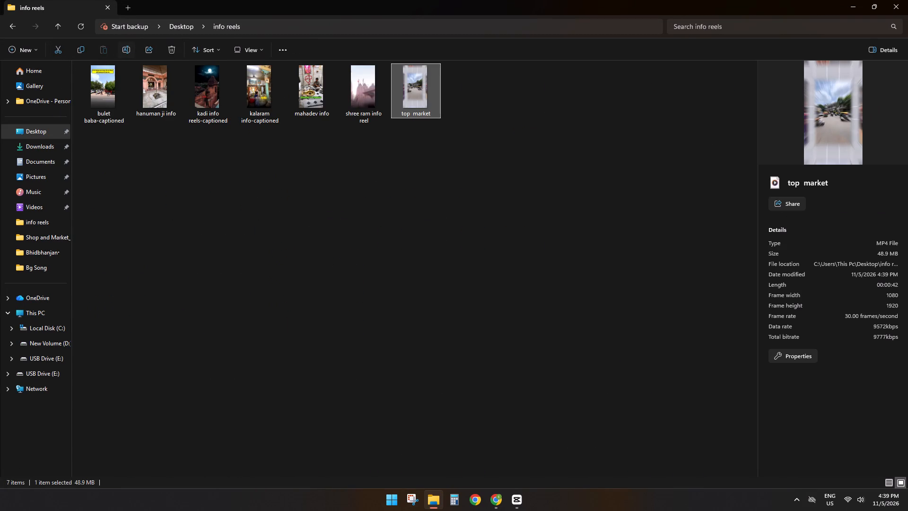
Copy the desktop's info reels folder to USB Drive (E:).
click(174, 29)
click(81, 53)
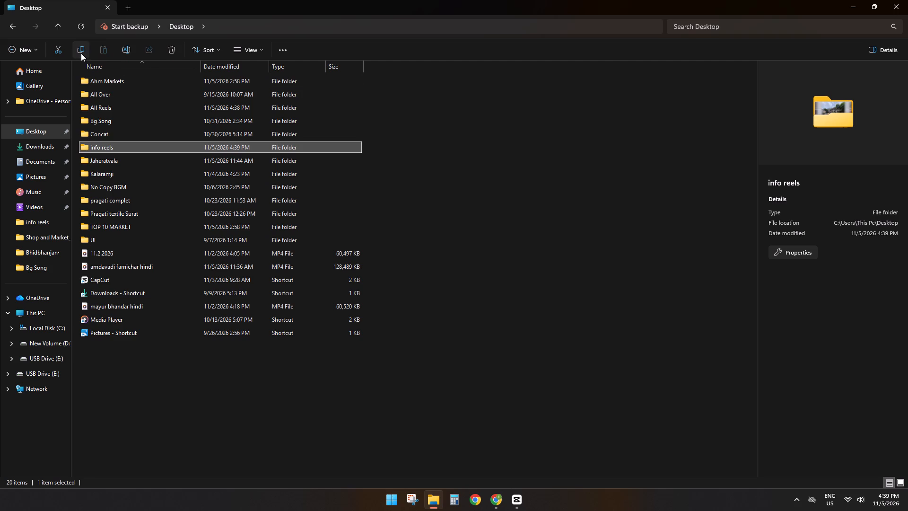
click(57, 356)
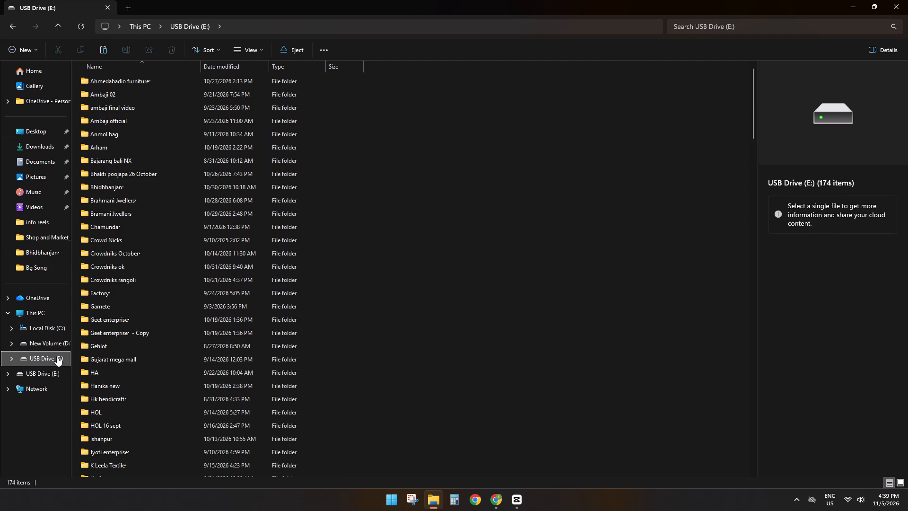
click(99, 52)
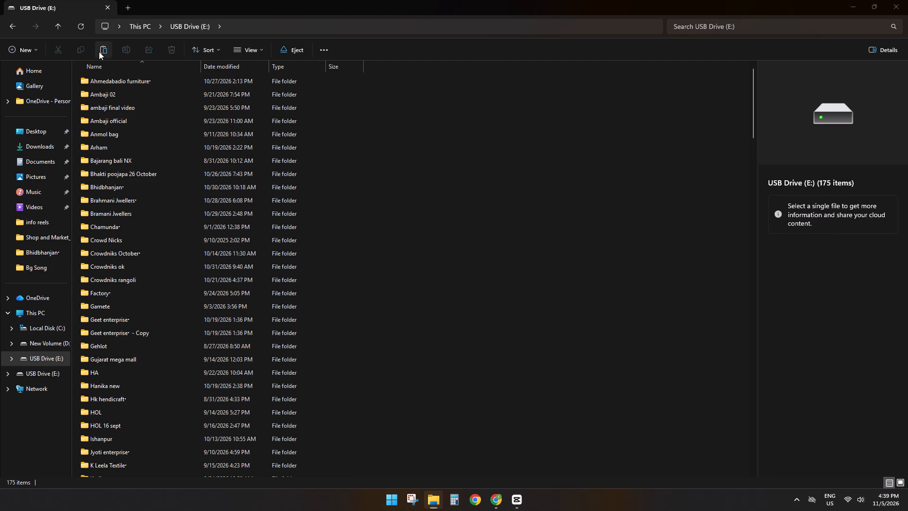